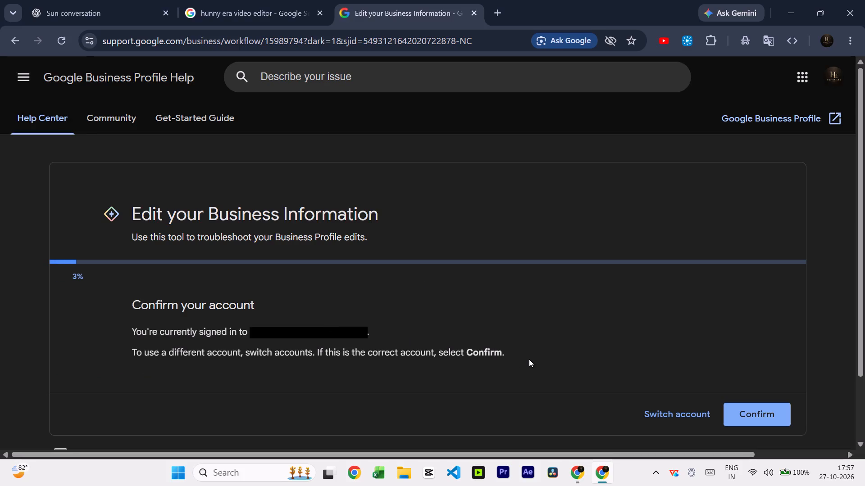
Confirm the signed-in account and choose HUNNY ERA VIDEO PRODUCTION as the business to troubleshoot.
left_click(755, 409)
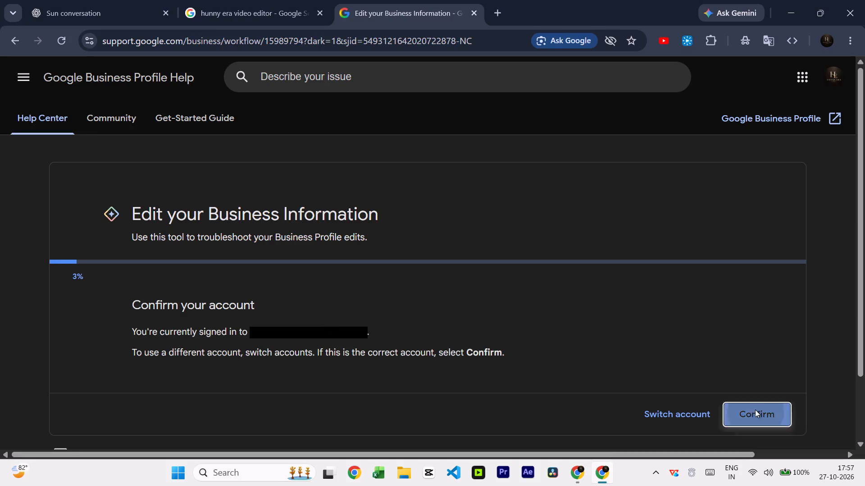
scroll(596, 324, "down", 2)
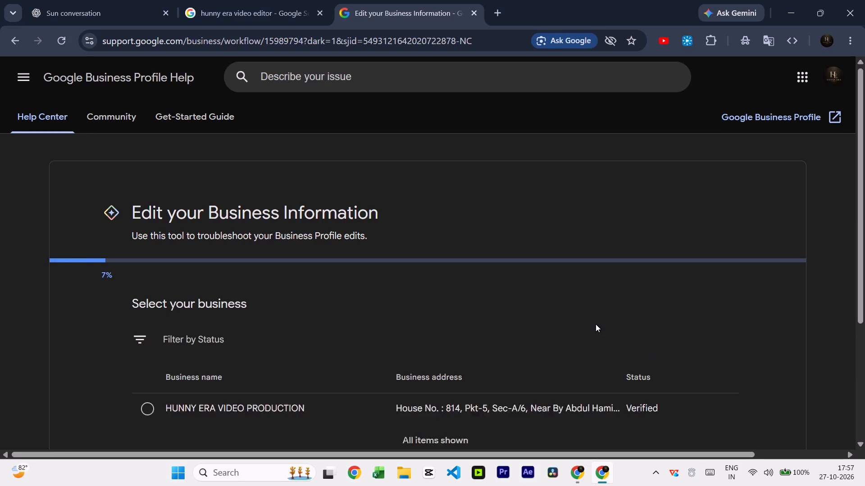
scroll(596, 324, "down", 5)
left_click(156, 256)
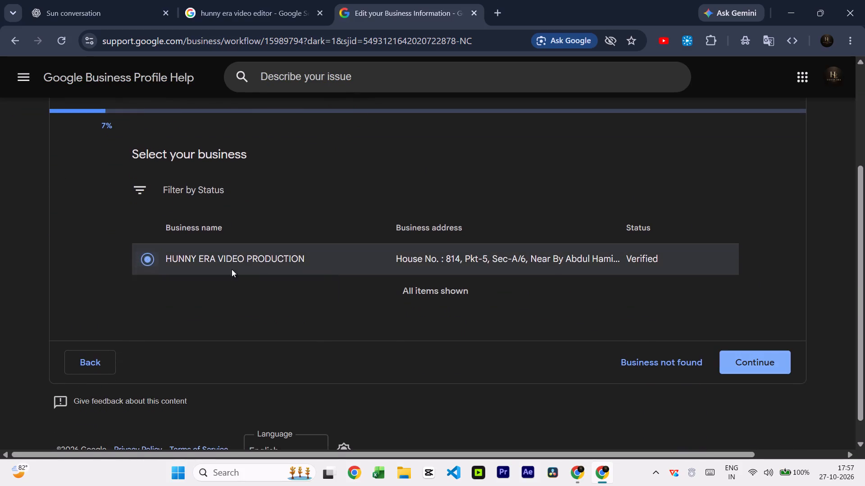
left_click(746, 354)
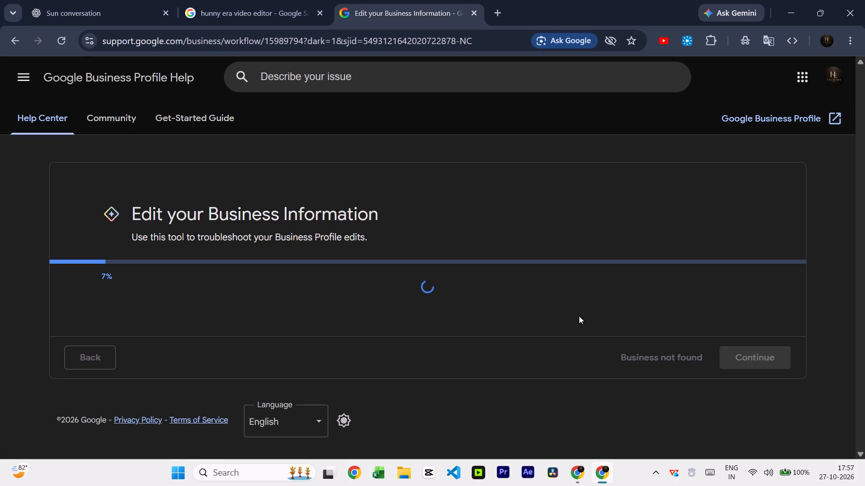
Choose the Business name edit for review and read its review status in the troubleshooting tool.
scroll(429, 294, "down", 8)
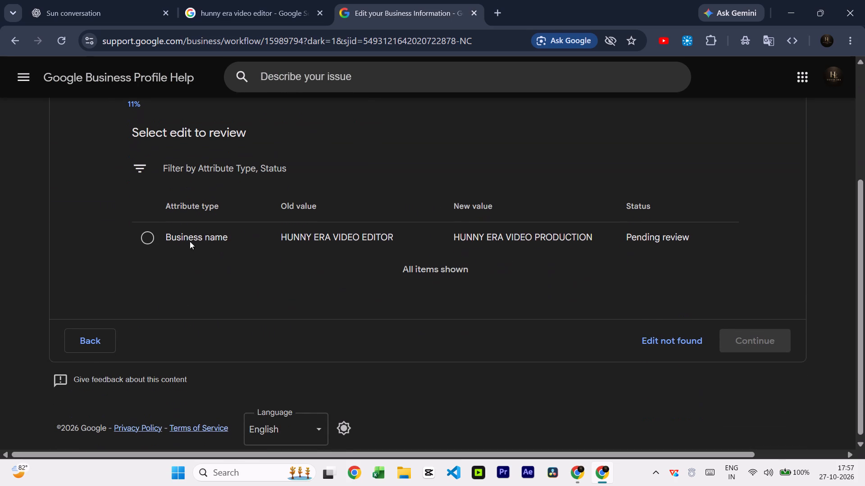
left_click(155, 236)
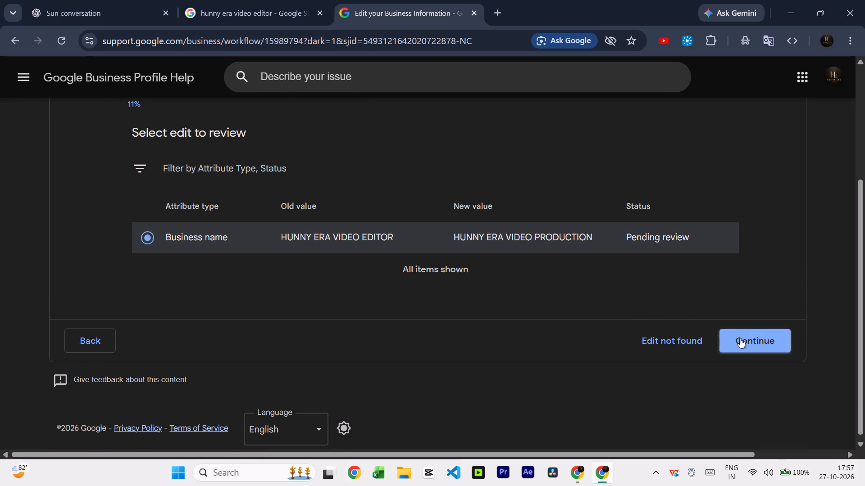
left_click(740, 338)
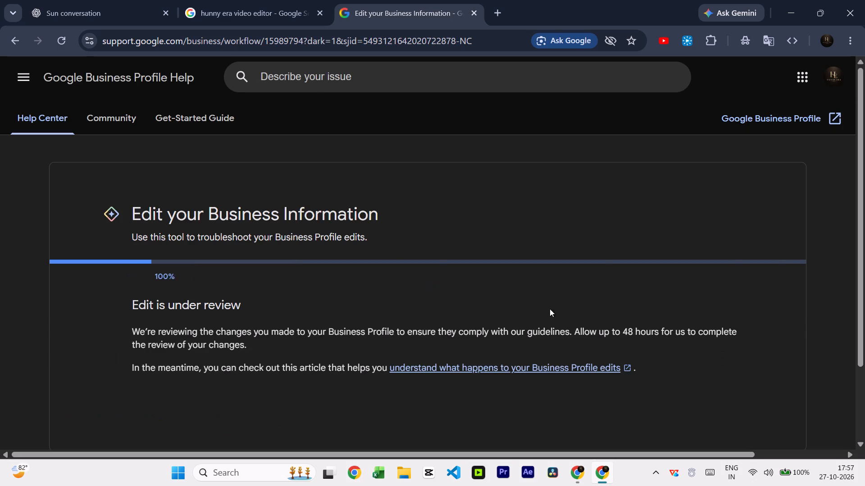
scroll(401, 320, "down", 7)
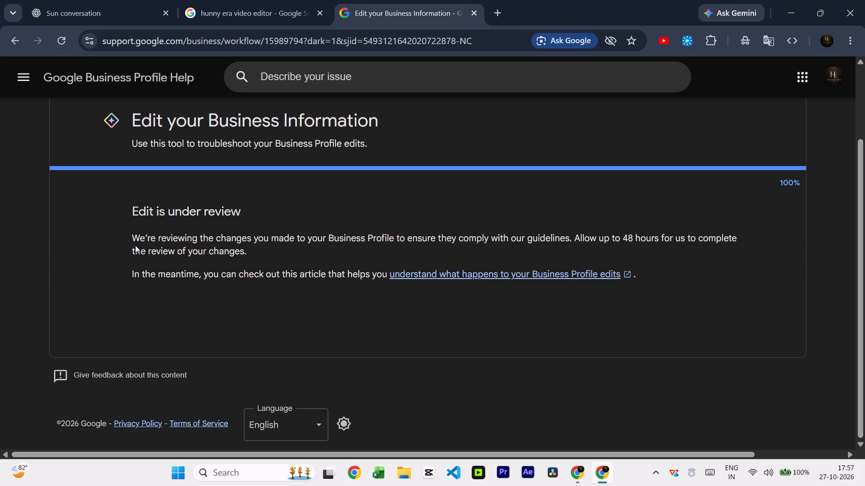
scroll(250, 297, "down", 4)
scroll(292, 301, "up", 9)
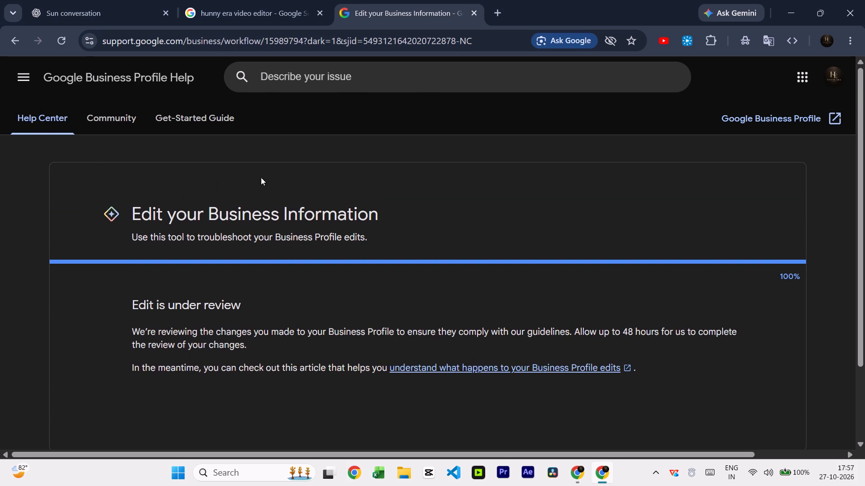
Open Google Business Profile from the help page.
left_click(808, 116)
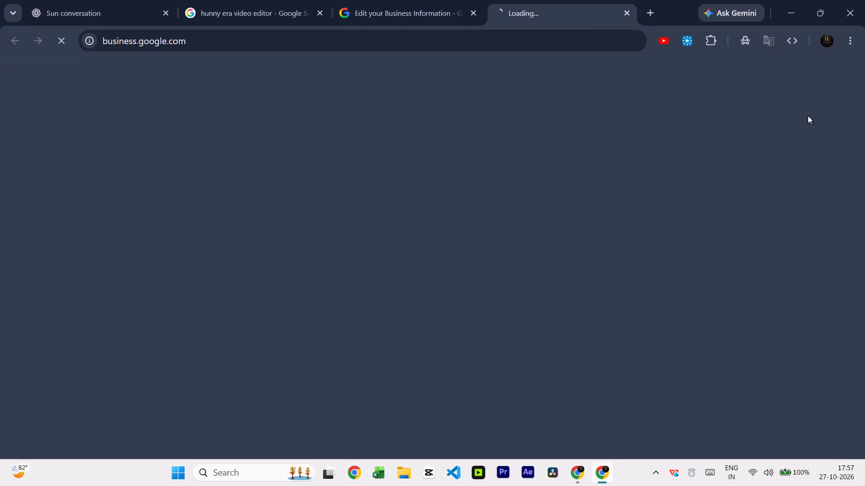
Return to the hunny era video editor search results, reload them and translate the page from Hindi to English.
left_click(400, 12)
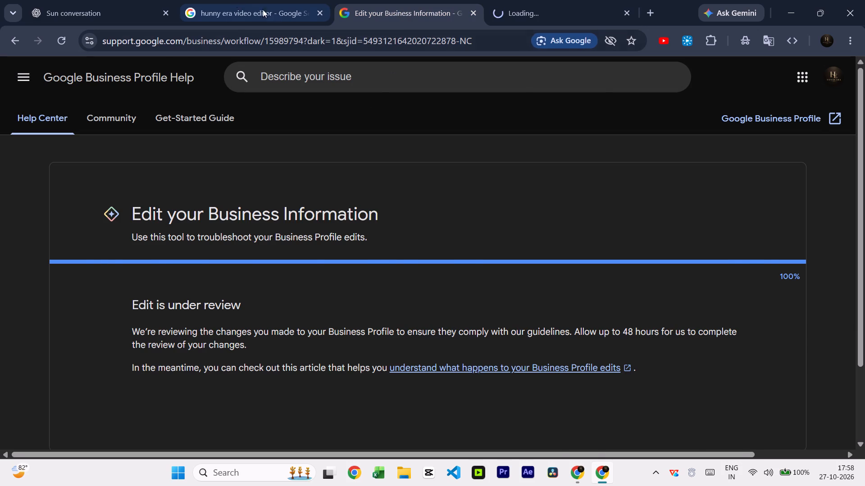
left_click(235, 0)
scroll(264, 208, "up", 4)
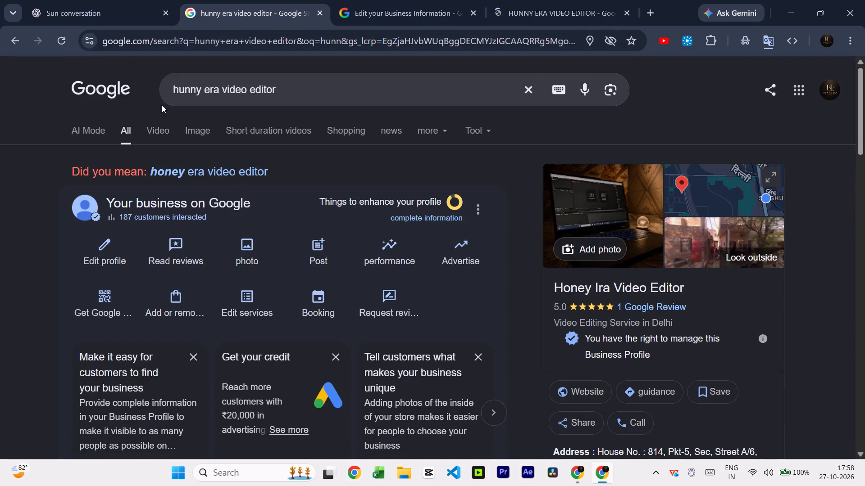
left_click(62, 43)
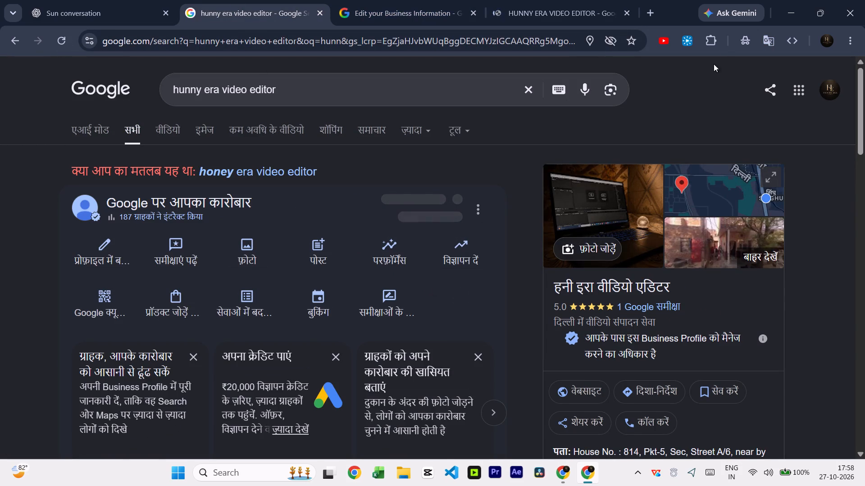
left_click(765, 38)
left_click(700, 66)
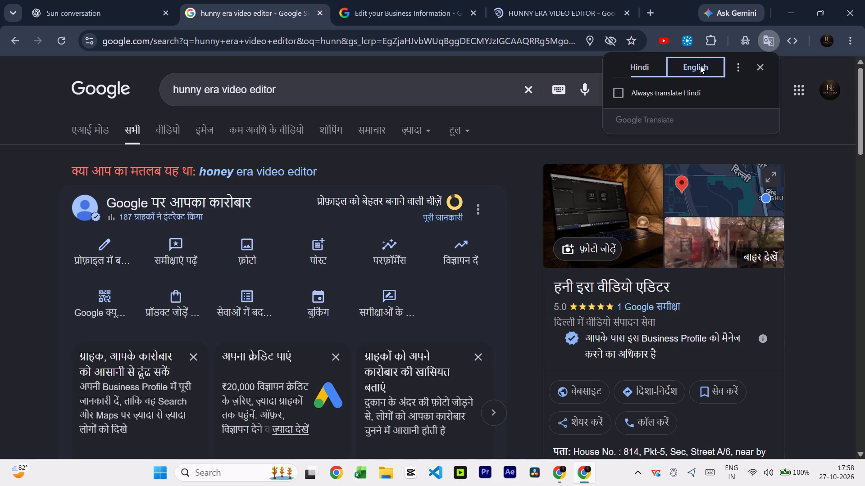
left_click(755, 144)
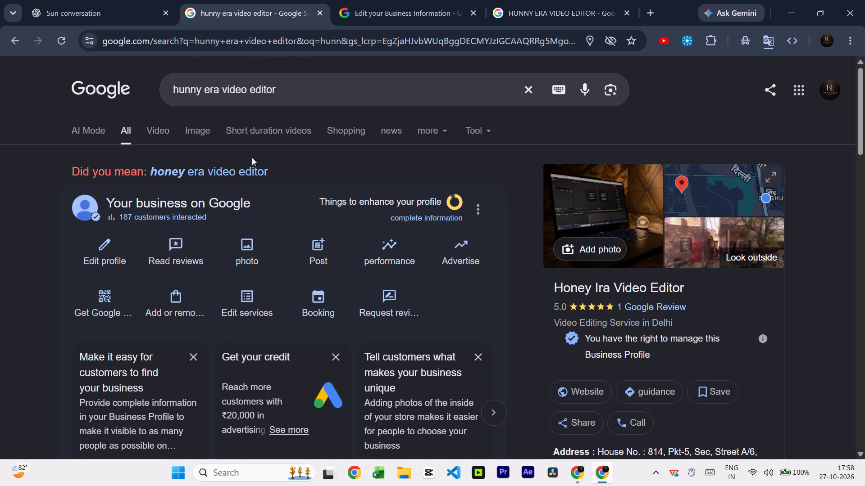
left_click(239, 171)
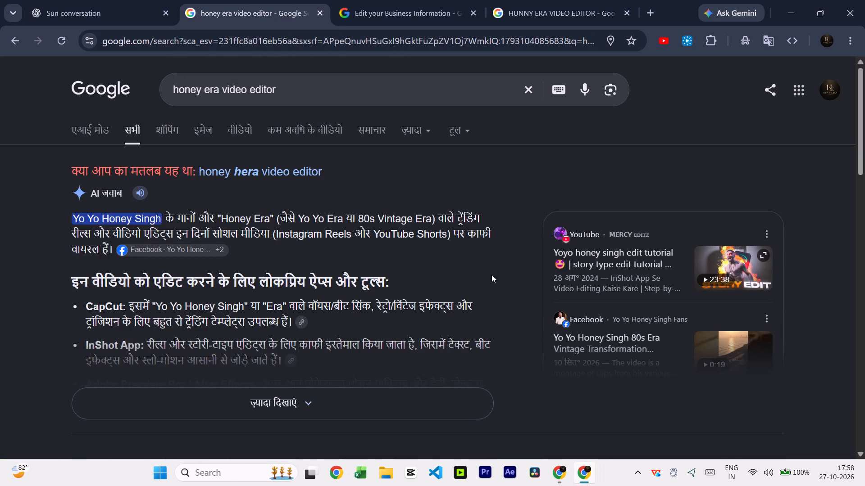
Correct the misspelled first word of the search query and search Google for hunny era video editor.
left_click(200, 93)
key("BackSpace")
key("BackSpace")
key("BackSpace")
key("BackSpace")
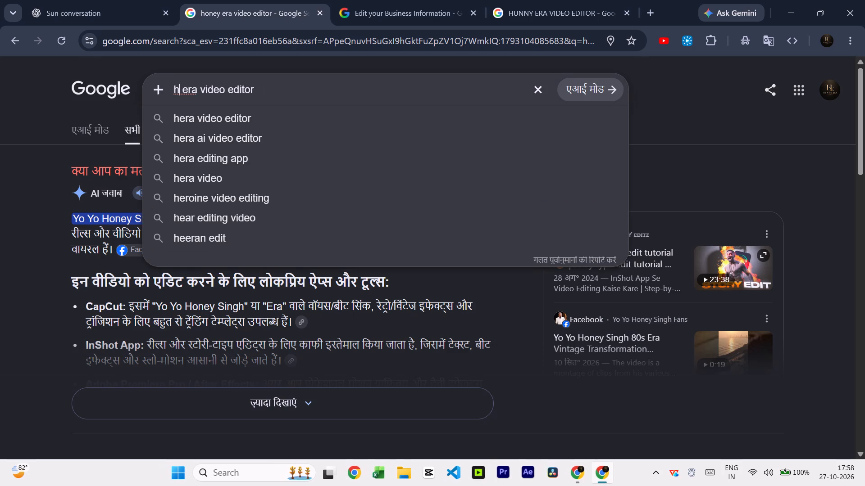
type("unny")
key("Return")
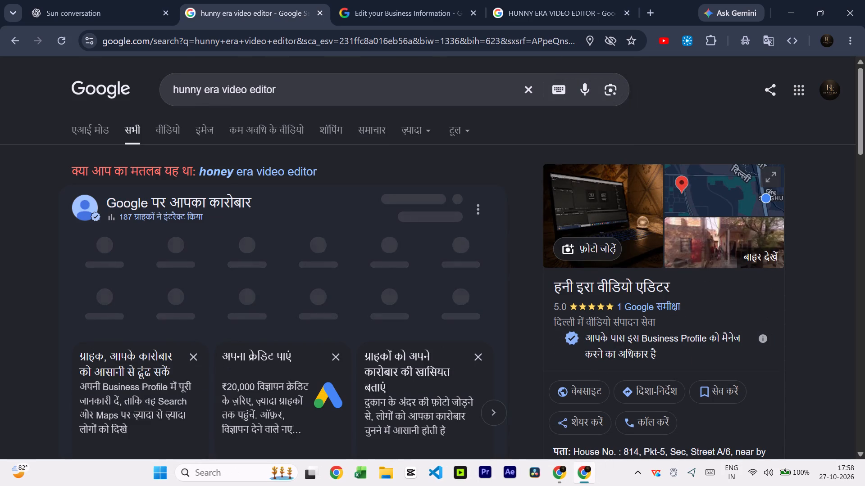
From the already open HUNNY ERA VIDEO EDITOR results, start the Complete profile flow and advance past its introduction page.
left_click(546, 14)
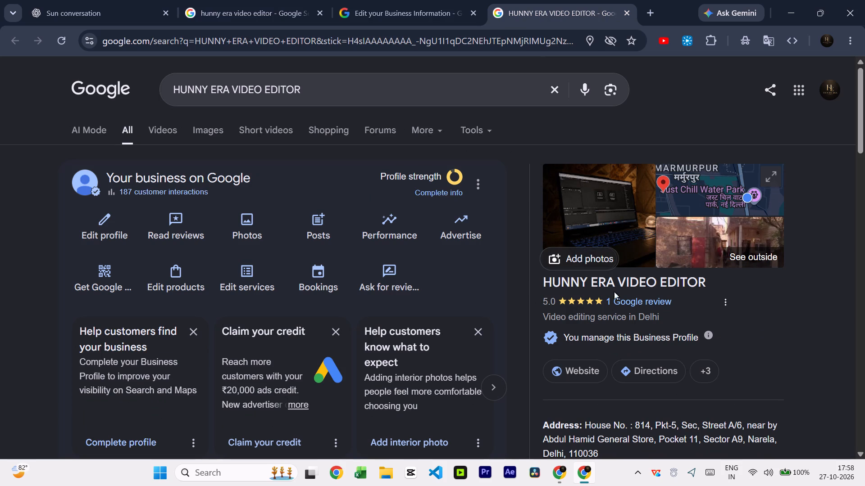
scroll(660, 336, "down", 3)
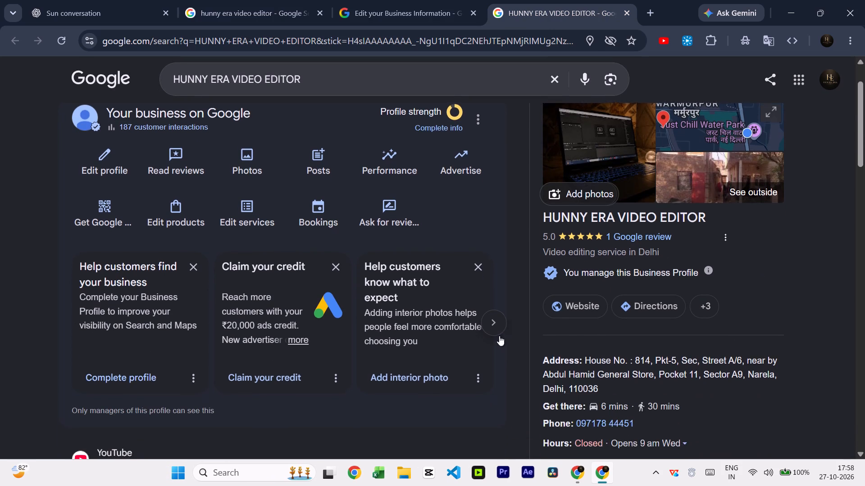
scroll(488, 340, "down", 3)
scroll(315, 335, "down", 3)
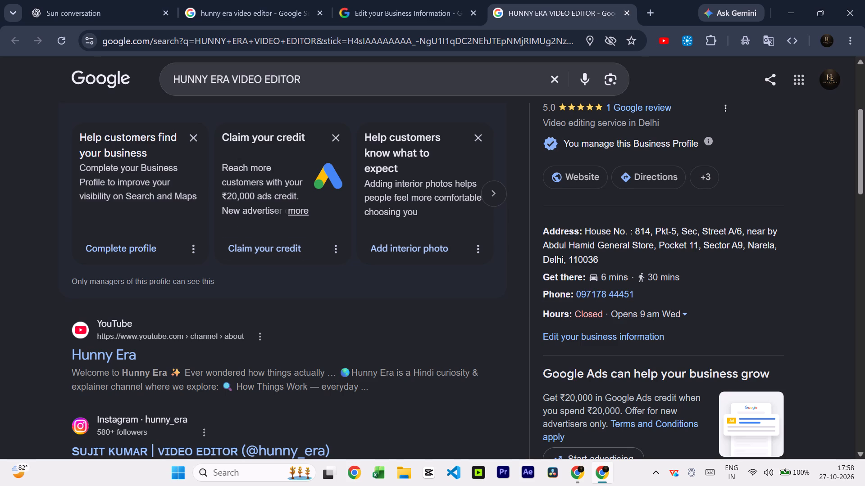
key("alt+Tab")
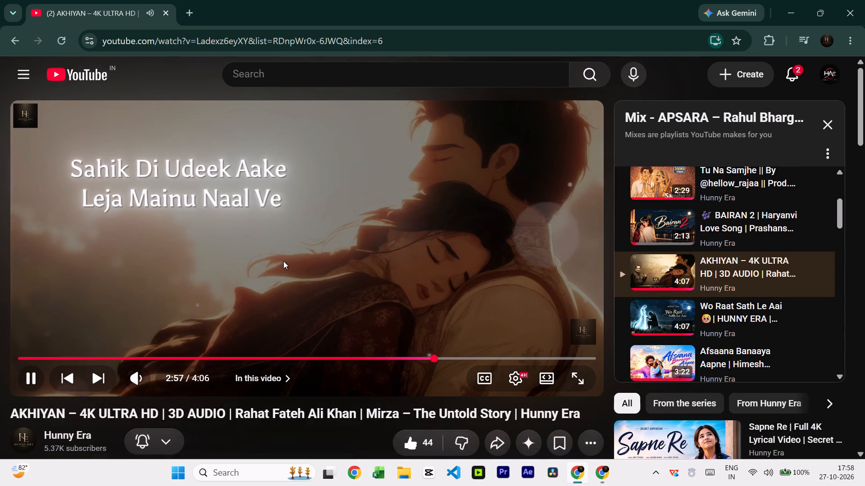
key("alt+Tab")
scroll(272, 252, "up", 3)
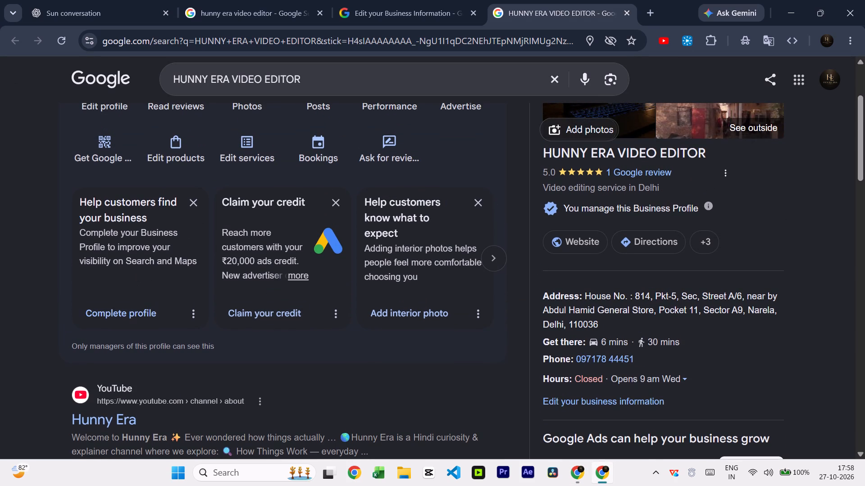
left_click(127, 319)
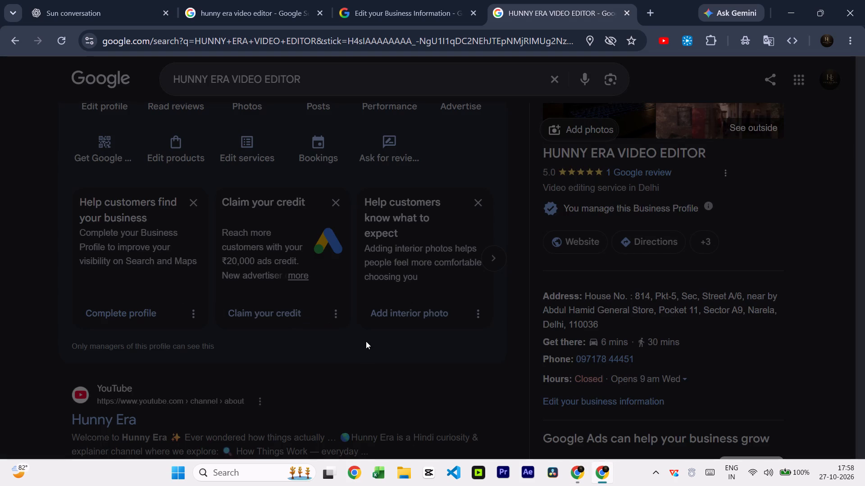
left_click(436, 350)
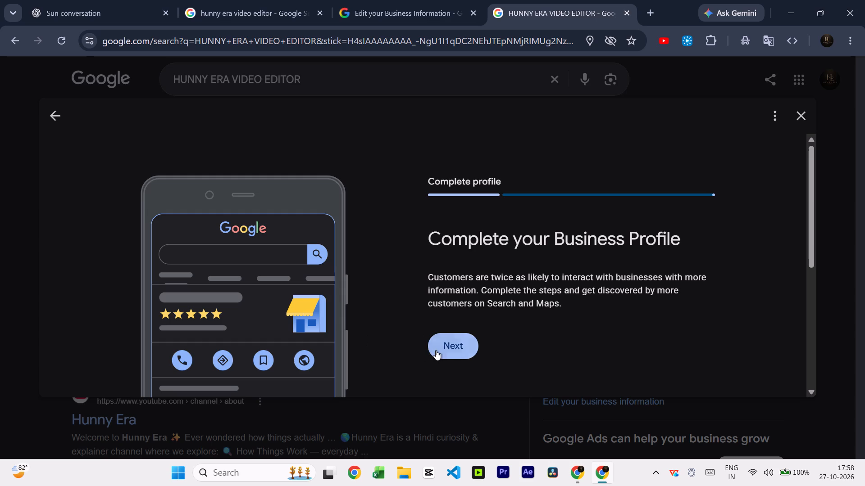
scroll(462, 326, "down", 1)
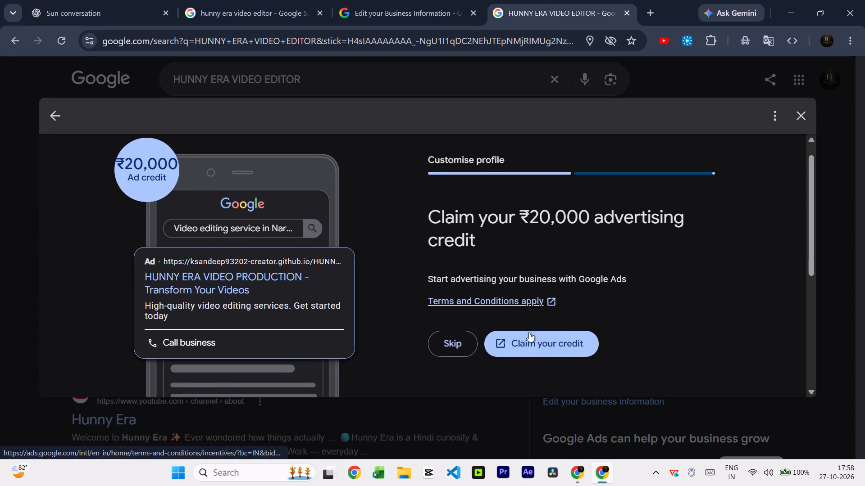
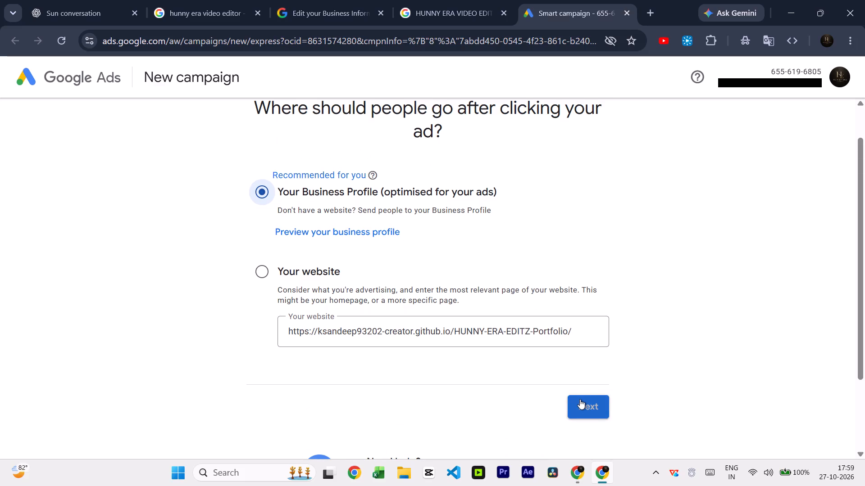
Preview the business profile offered as the ad destination and examine its photos, business name and About section.
left_click(320, 233)
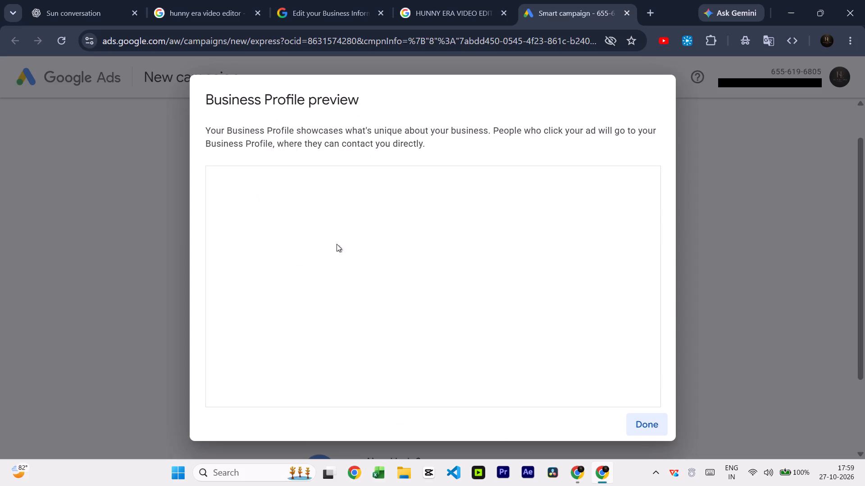
scroll(412, 265, "down", 4)
scroll(412, 265, "up", 6)
scroll(412, 265, "down", 4)
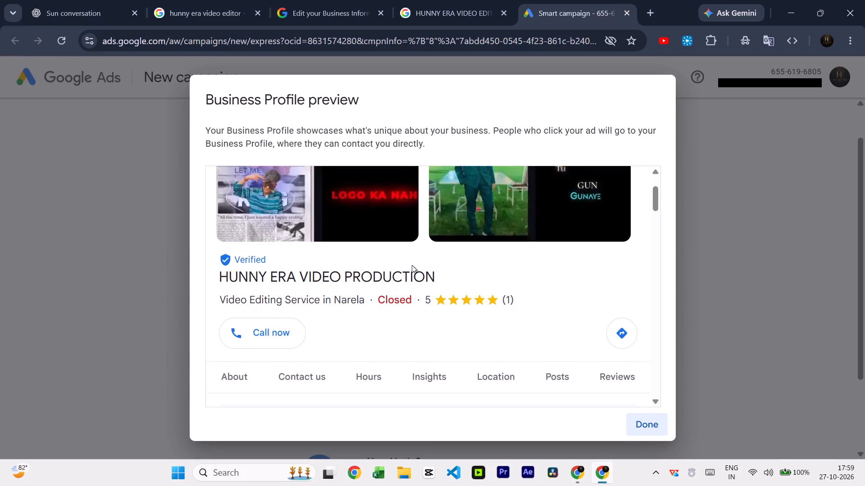
scroll(412, 265, "down", 6)
scroll(412, 265, "up", 2)
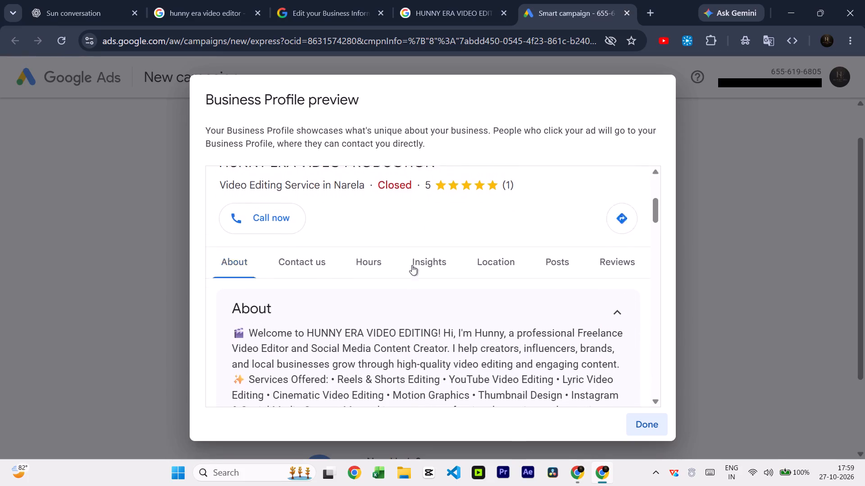
scroll(412, 265, "up", 3)
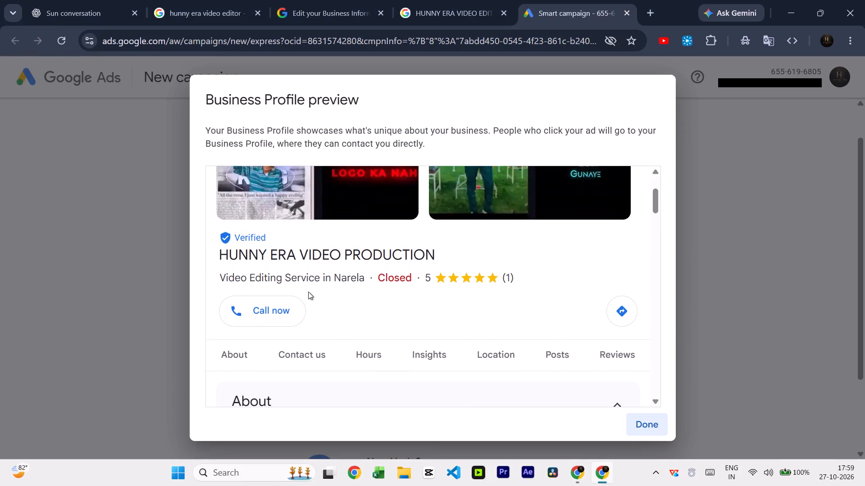
scroll(413, 314, "up", 2)
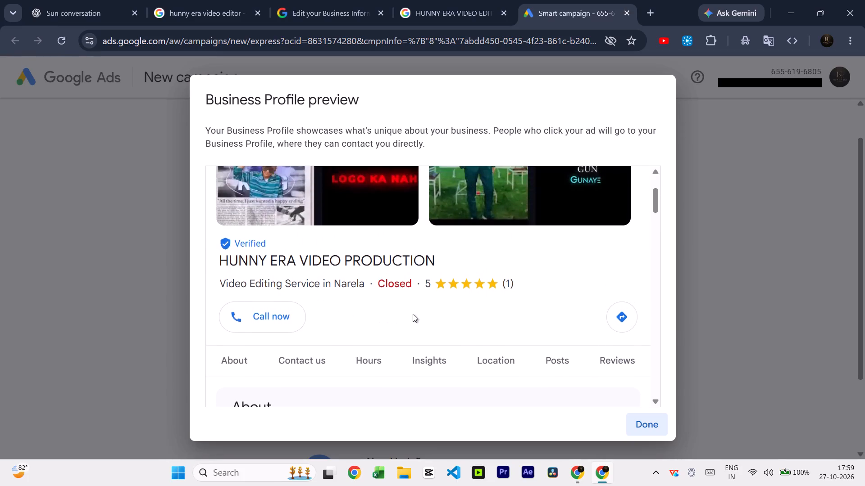
scroll(413, 314, "up", 7)
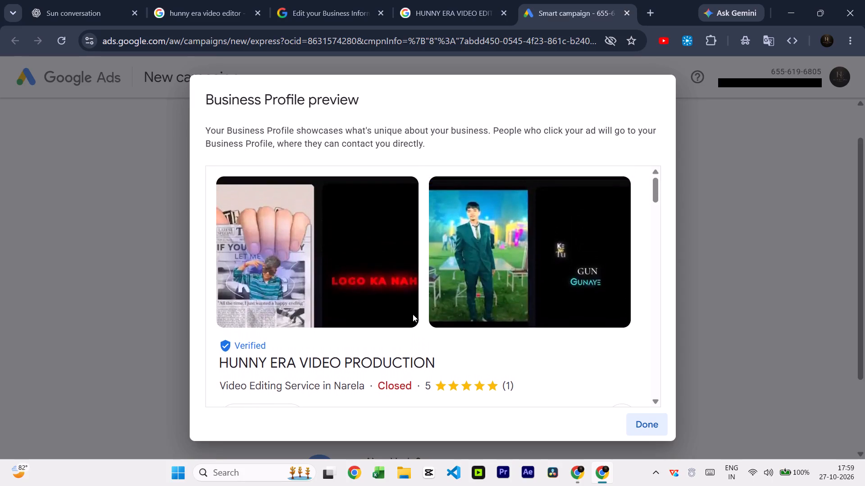
Review the Contact us, Hours, Insights and Location sections of the Business Profile preview.
scroll(413, 314, "down", 18)
scroll(413, 314, "down", 5)
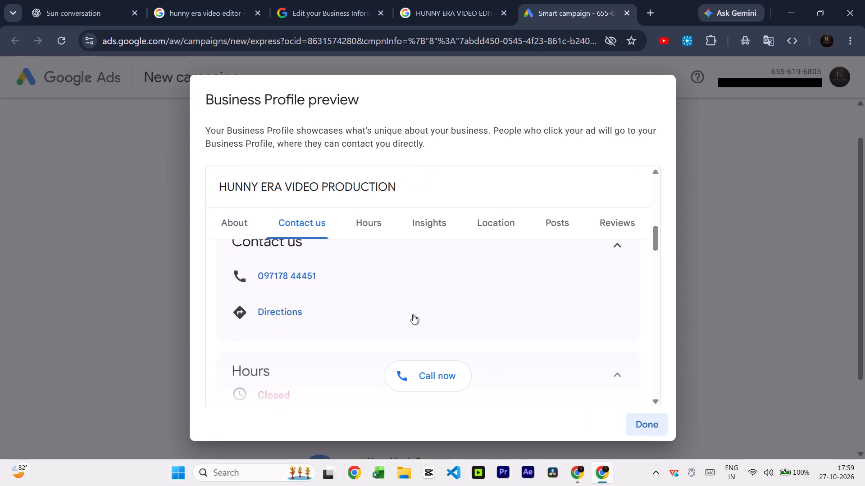
scroll(413, 314, "down", 9)
scroll(413, 314, "up", 4)
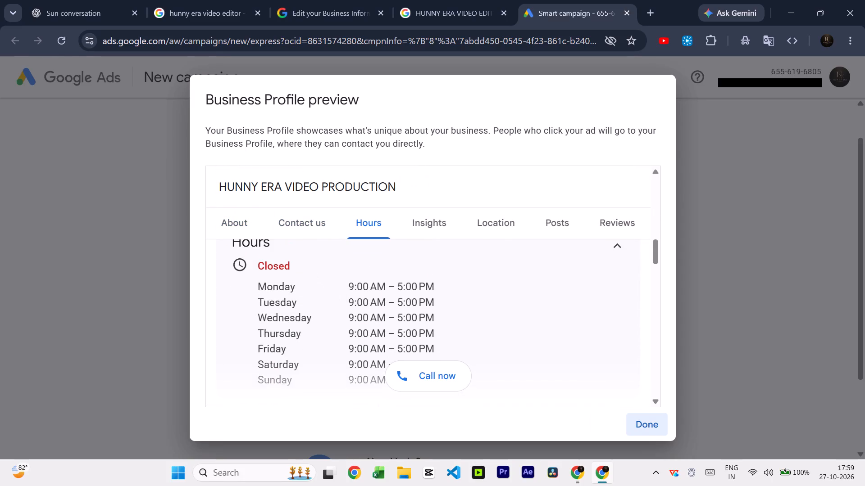
scroll(363, 279, "down", 4)
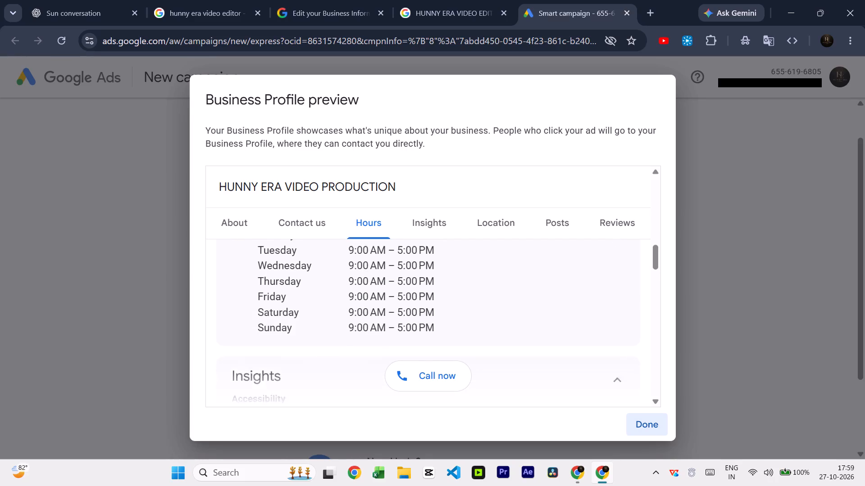
scroll(363, 279, "down", 16)
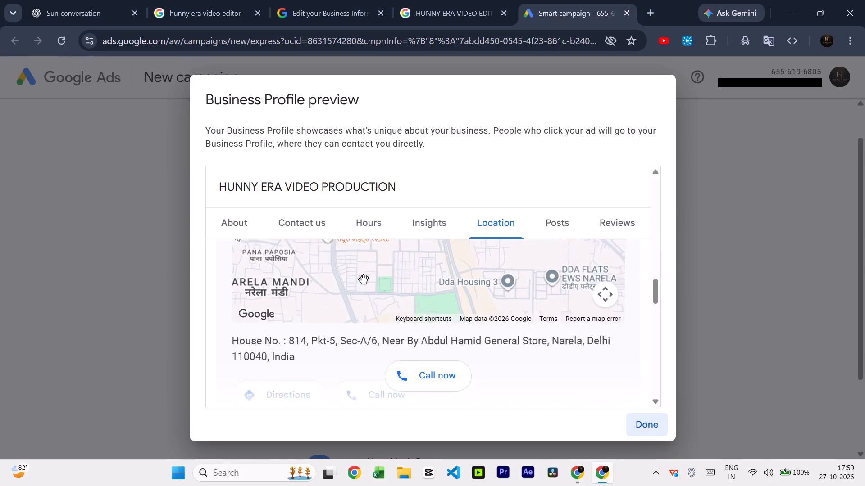
Review the Posts and Reviews sections of the Business Profile preview and close it.
scroll(363, 279, "down", 13)
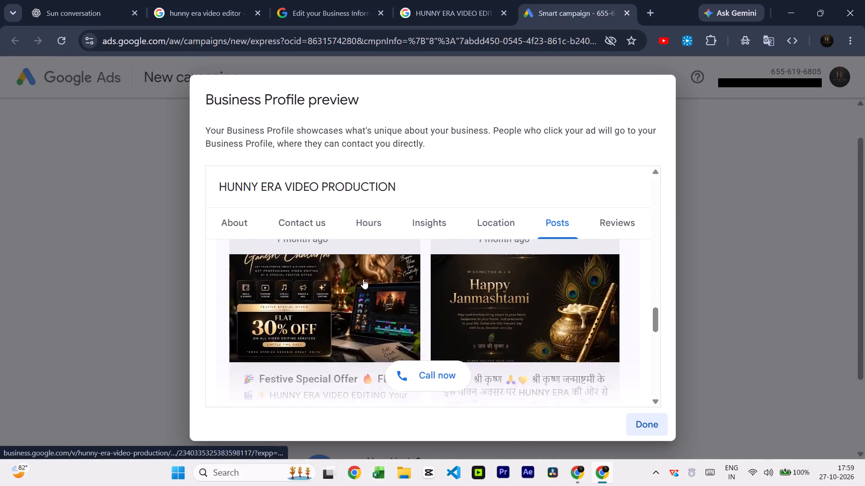
scroll(363, 279, "up", 6)
scroll(363, 279, "down", 3)
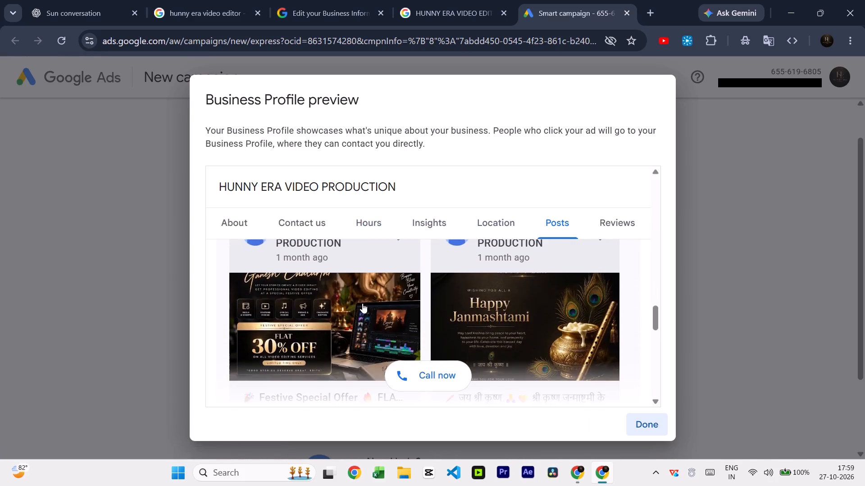
scroll(362, 303, "up", 3)
scroll(362, 303, "down", 12)
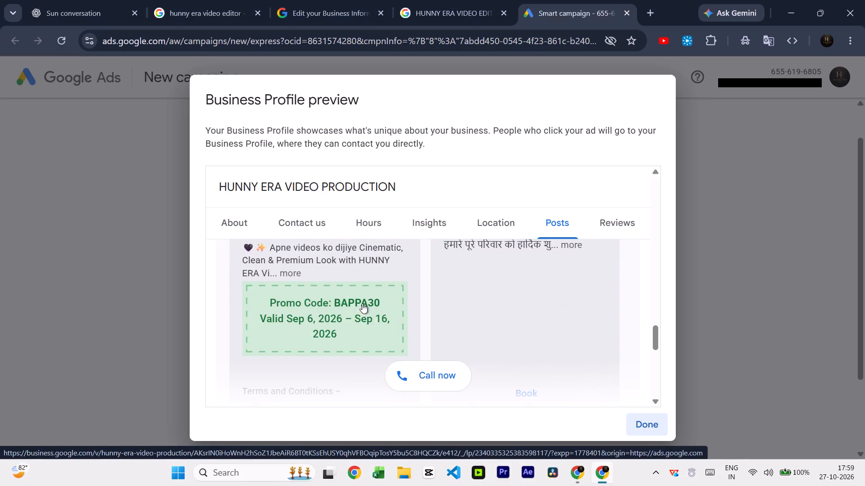
scroll(362, 303, "down", 3)
scroll(362, 303, "up", 2)
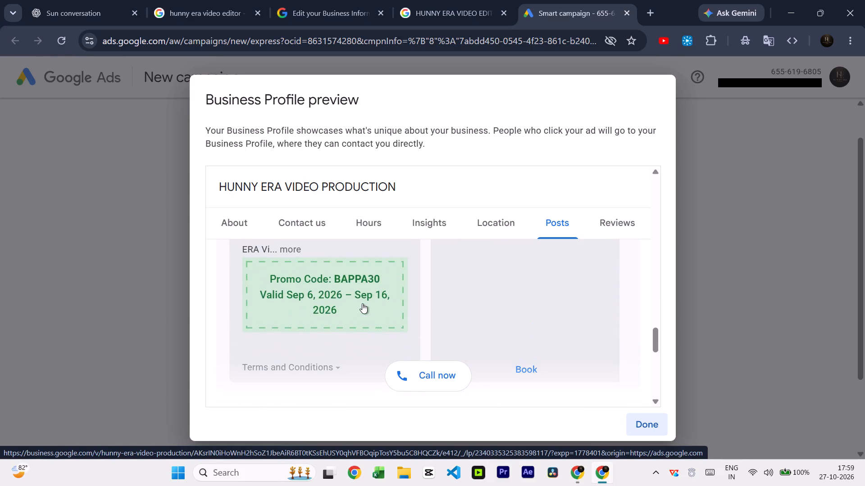
scroll(362, 303, "down", 2)
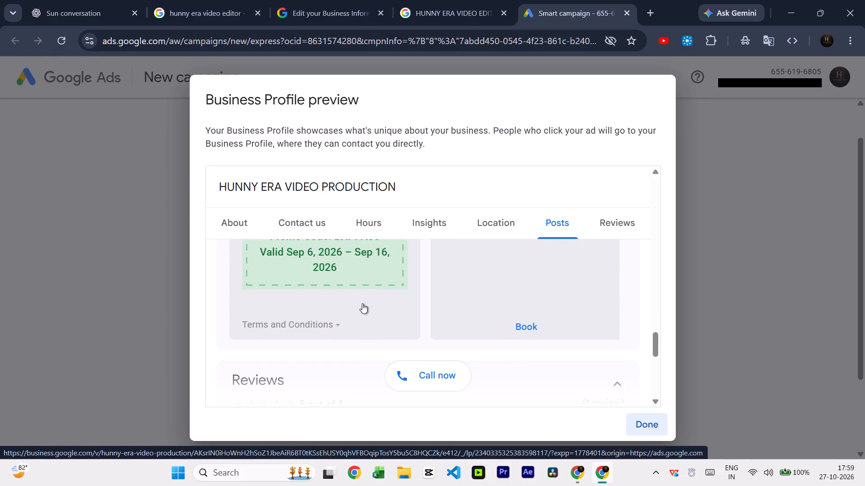
scroll(362, 303, "down", 3)
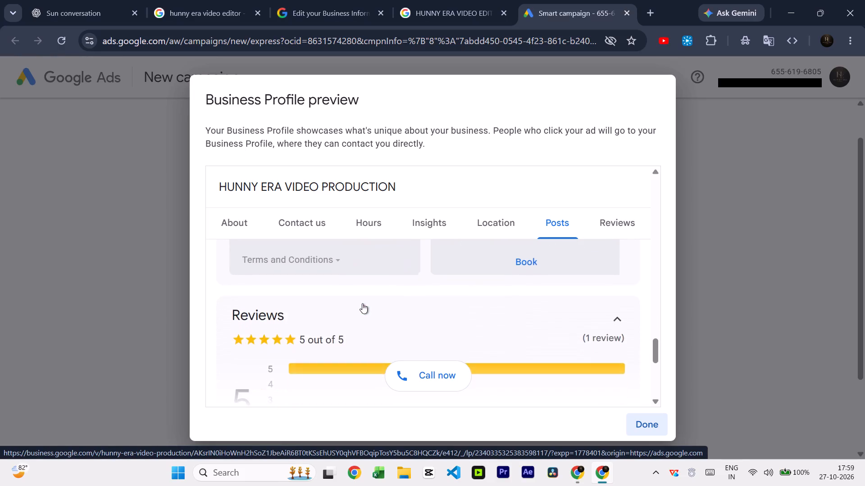
scroll(362, 303, "down", 18)
left_click(650, 423)
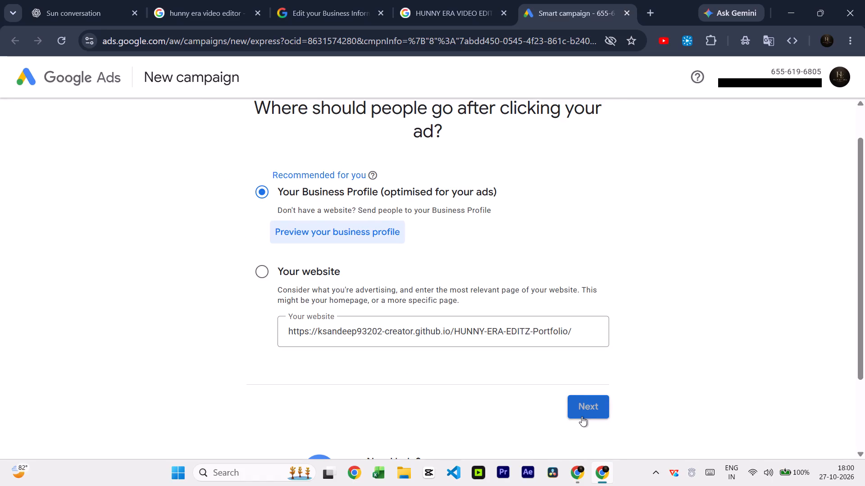
Keep Your Business Profile as the place people go after clicking the ad and continue.
left_click(582, 416)
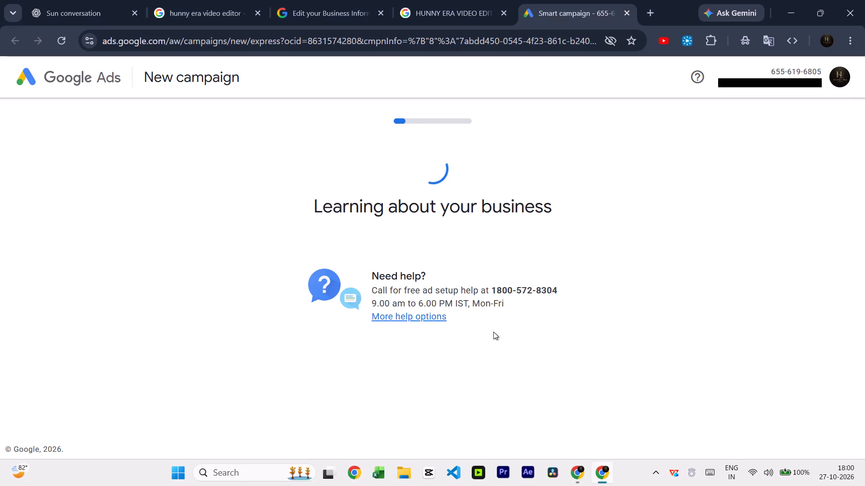
Compare the desktop and mobile previews of the page people reach after clicking the ad.
scroll(505, 269, "down", 4)
scroll(505, 269, "up", 4)
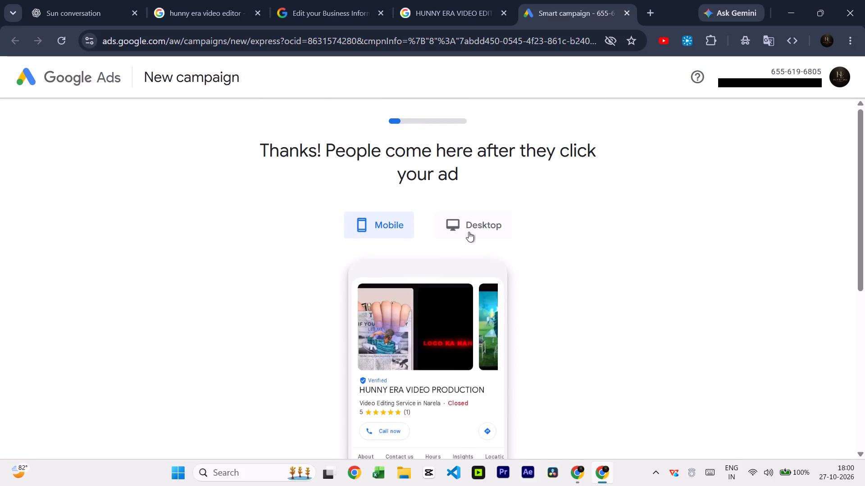
scroll(469, 232, "down", 5)
scroll(469, 232, "up", 2)
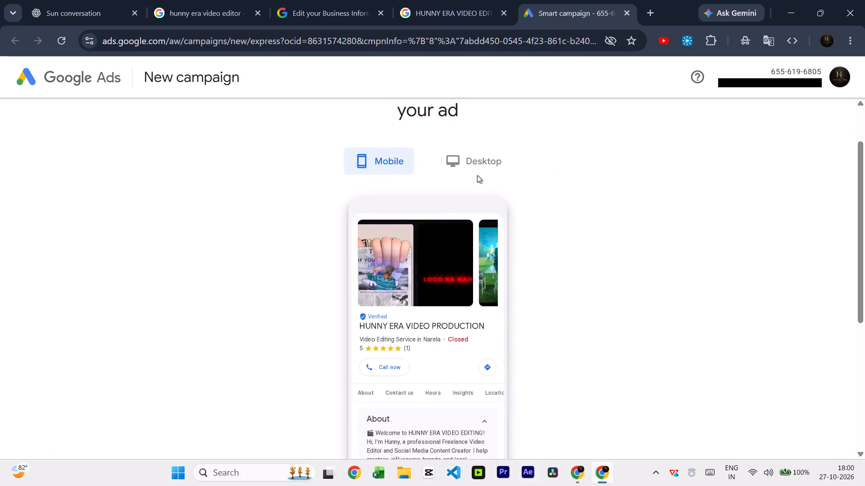
left_click(472, 167)
scroll(478, 283, "down", 4)
scroll(478, 288, "up", 4)
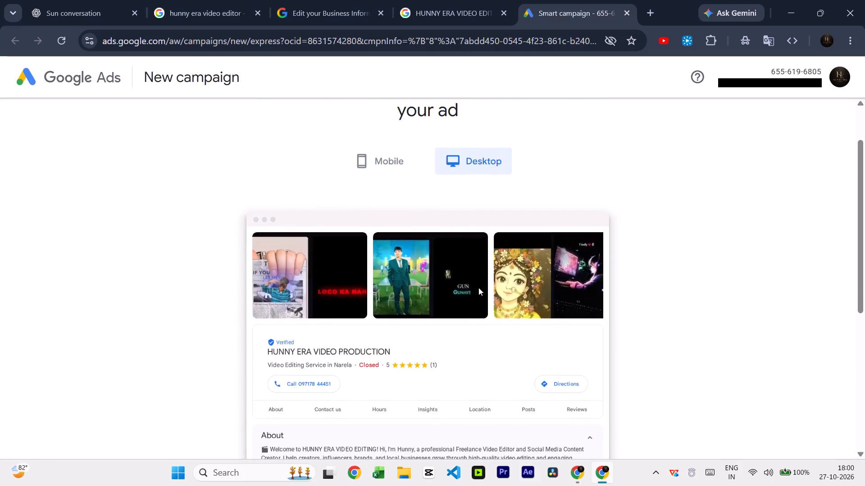
left_click(392, 171)
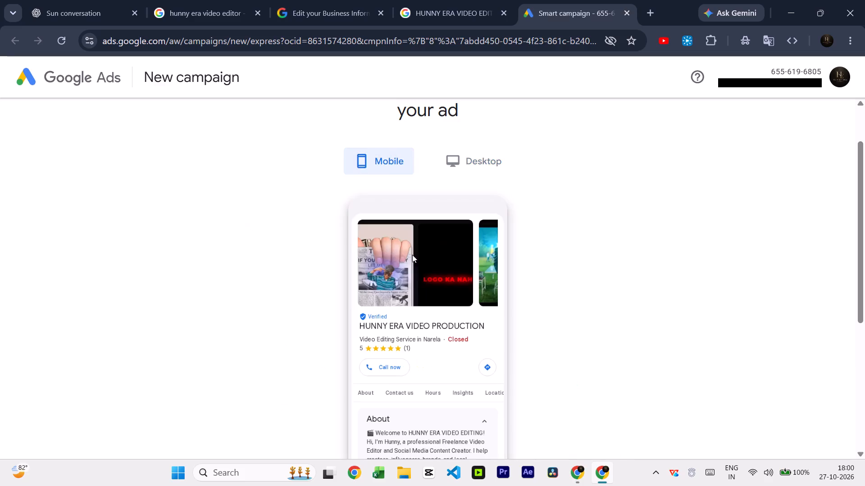
scroll(435, 299, "down", 7)
scroll(561, 405, "up", 6)
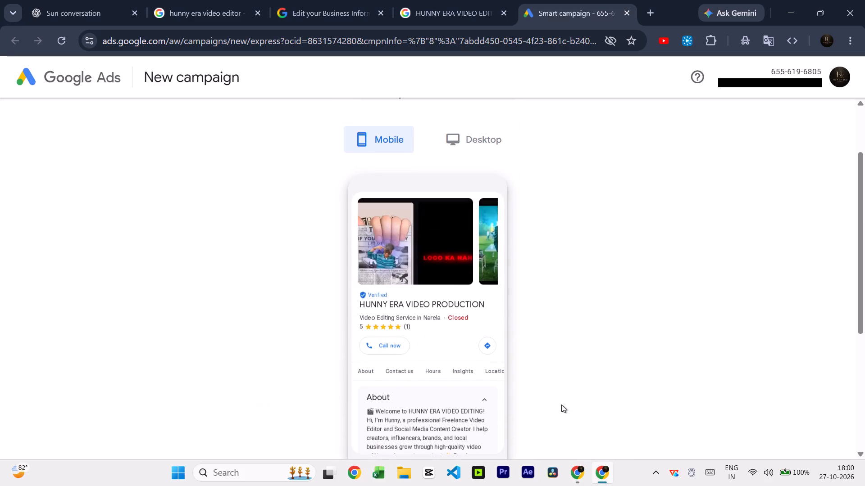
scroll(486, 245, "up", 4)
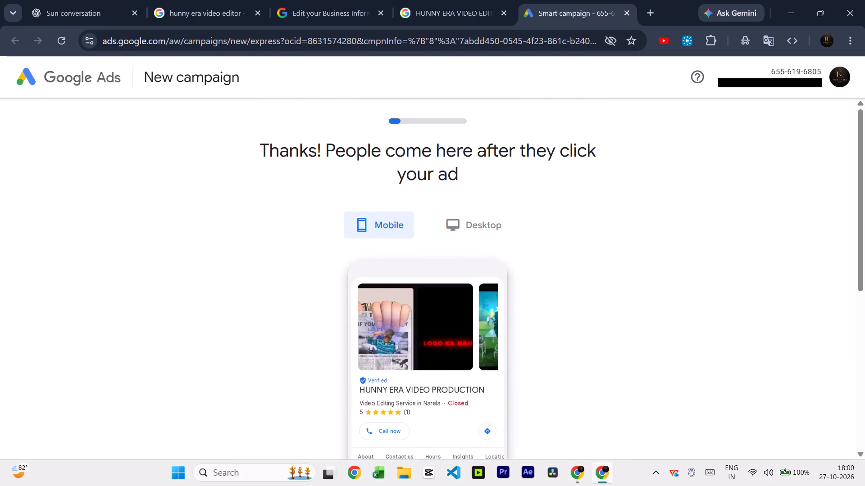
Accept the previewed ad landing page and continue to the advertising goal selection.
scroll(546, 222, "down", 4)
scroll(562, 365, "down", 6)
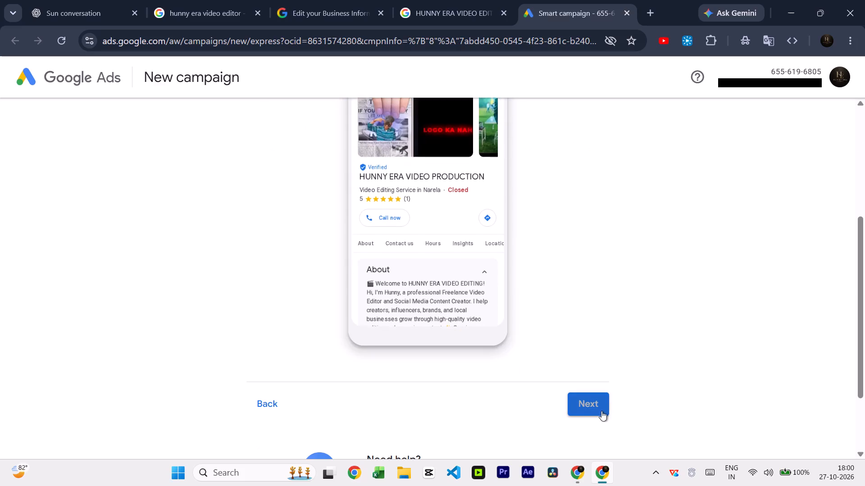
left_click(601, 411)
scroll(556, 372, "down", 5)
scroll(556, 372, "up", 6)
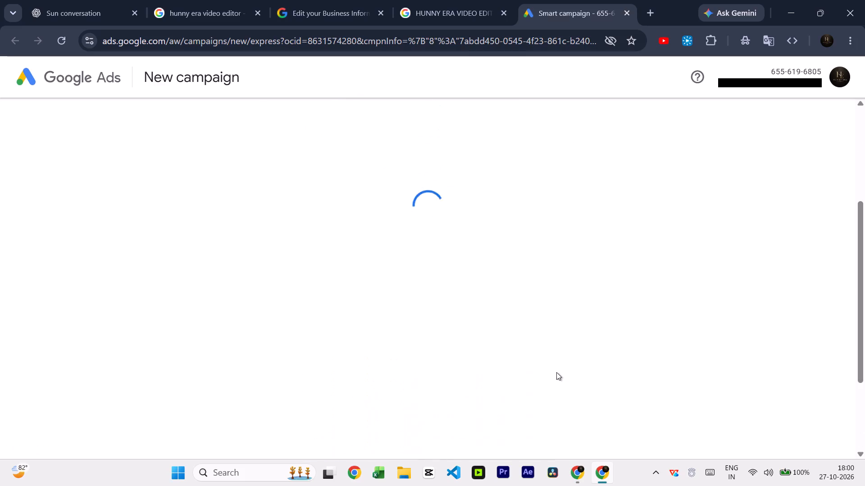
scroll(552, 361, "up", 6)
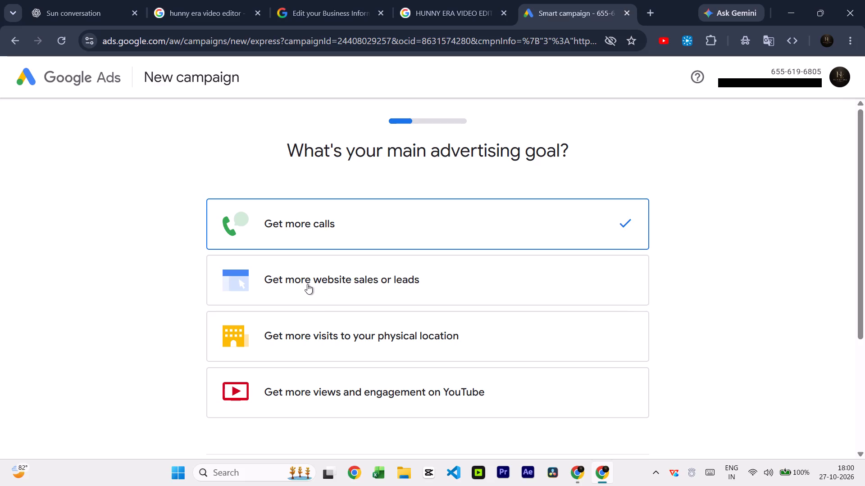
Set Get more calls as the campaign's main advertising goal and continue to writing the ad.
left_click(323, 400)
left_click(337, 311)
left_click(339, 240)
scroll(388, 358, "down", 3)
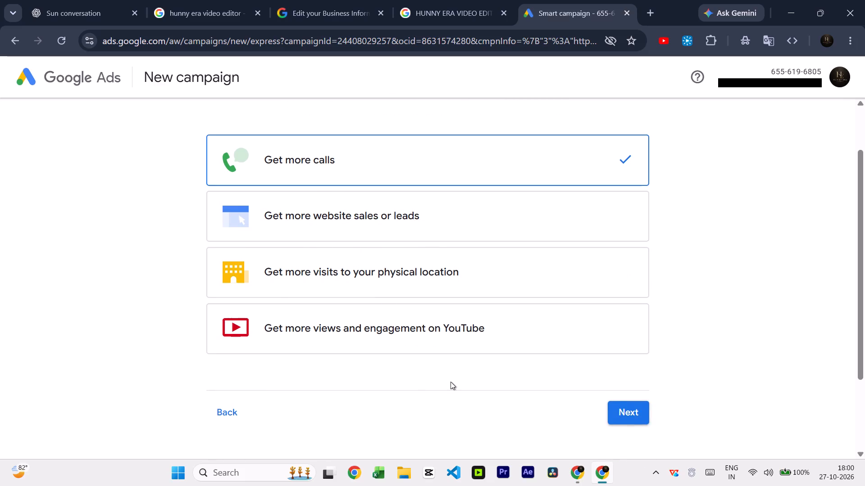
left_click(617, 405)
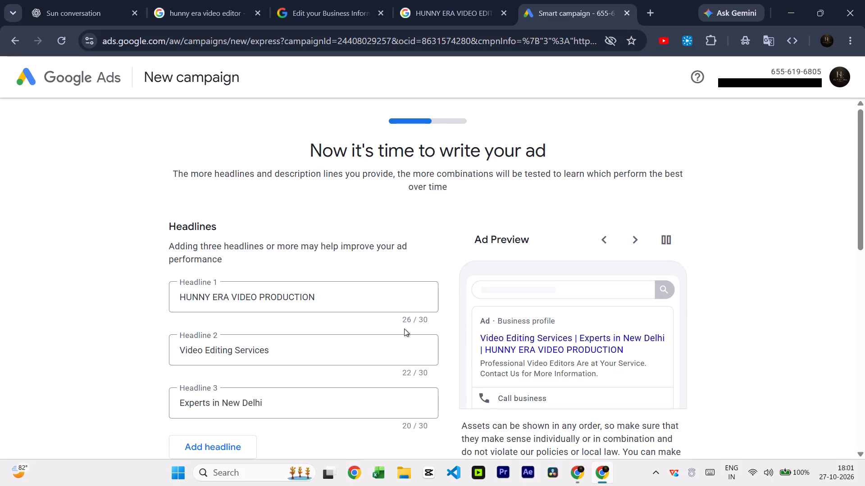
Review the prefilled headlines, ad preview, descriptions and call button settings, and try to continue with the ad as suggested.
scroll(345, 313, "down", 2)
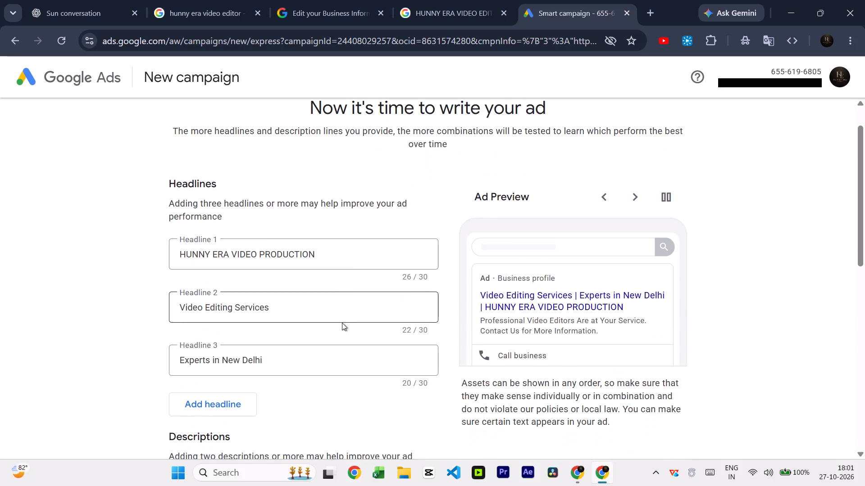
scroll(342, 323, "down", 2)
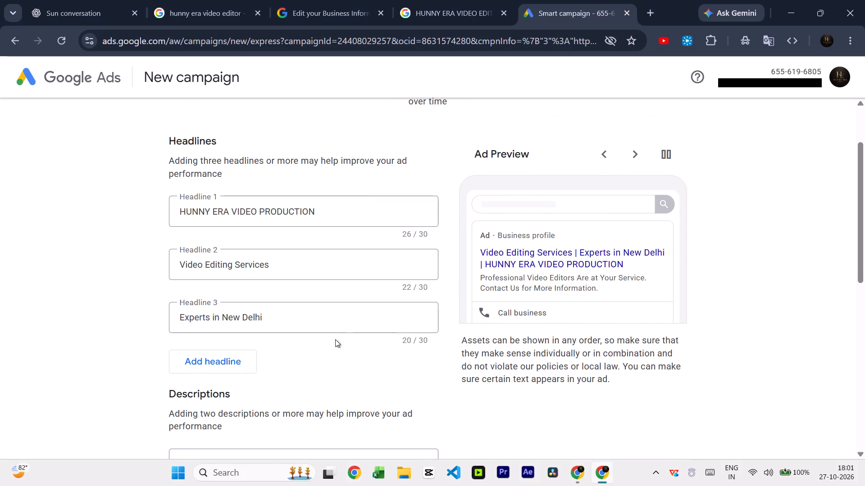
scroll(558, 283, "down", 2)
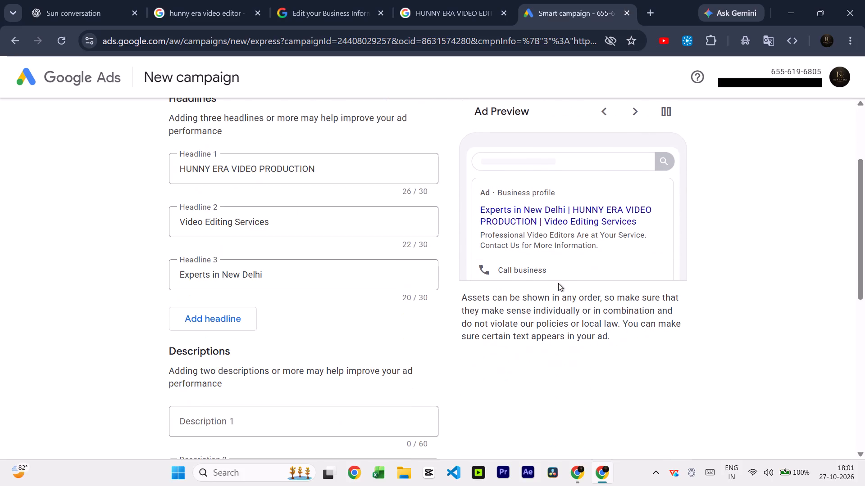
scroll(558, 283, "up", 3)
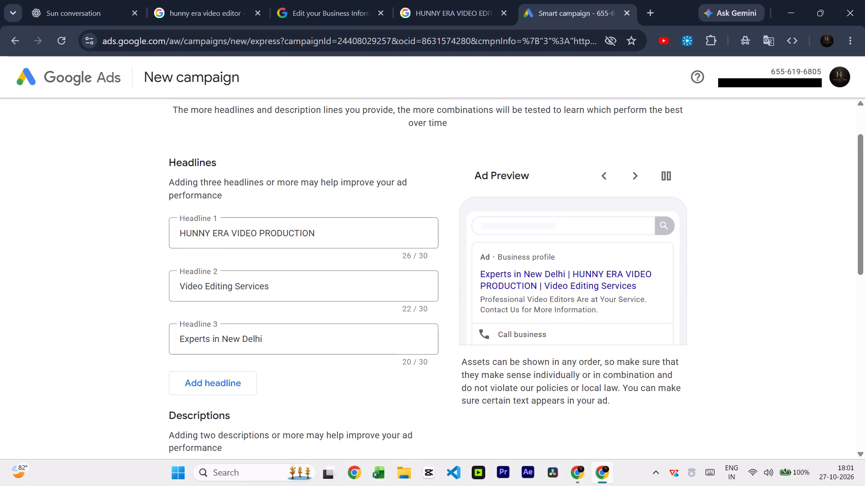
scroll(553, 392, "up", 1)
scroll(553, 392, "down", 4)
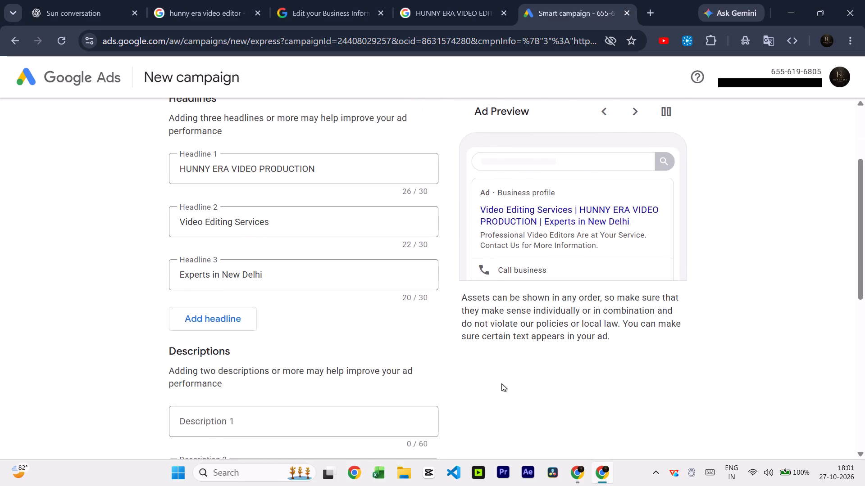
scroll(428, 366, "down", 6)
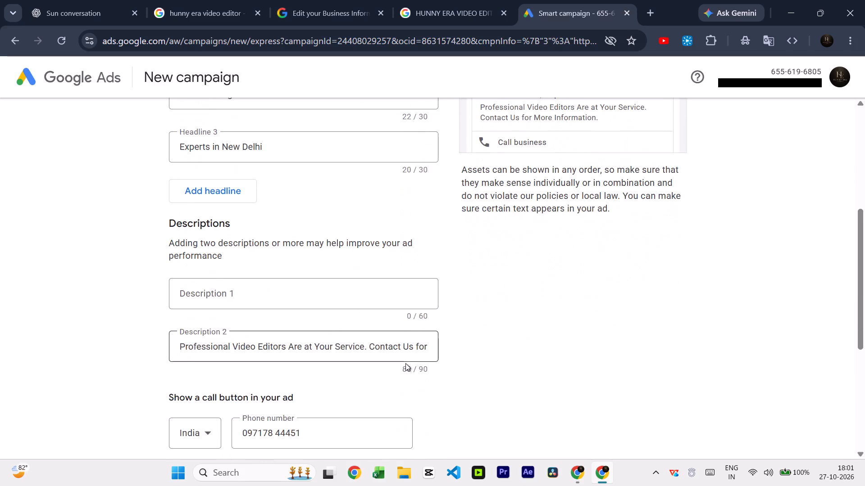
scroll(405, 363, "down", 1)
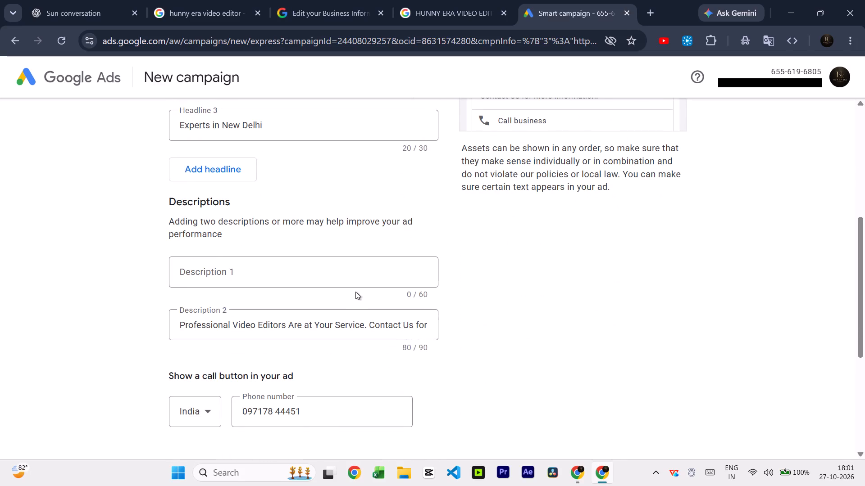
scroll(360, 335, "down", 1)
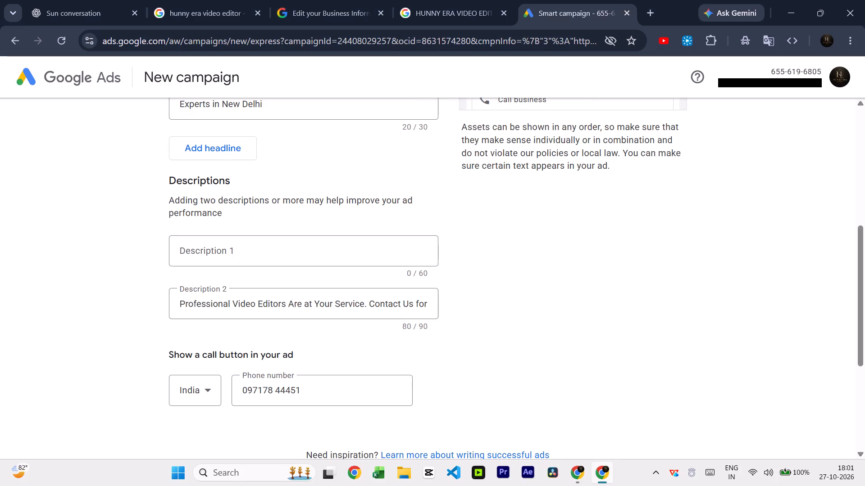
scroll(290, 359, "down", 6)
scroll(415, 361, "down", 3)
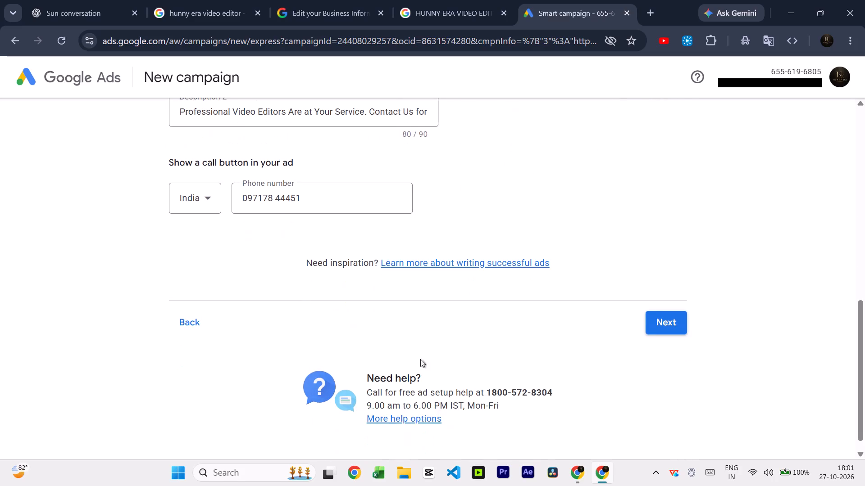
left_click(656, 330)
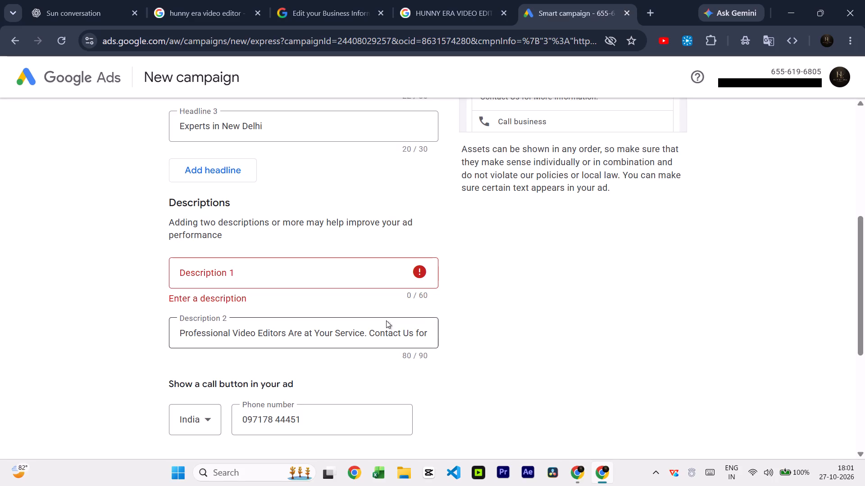
Enter "Welcome to HUNNY ERA" as Description 1 of the ad.
left_click(337, 278)
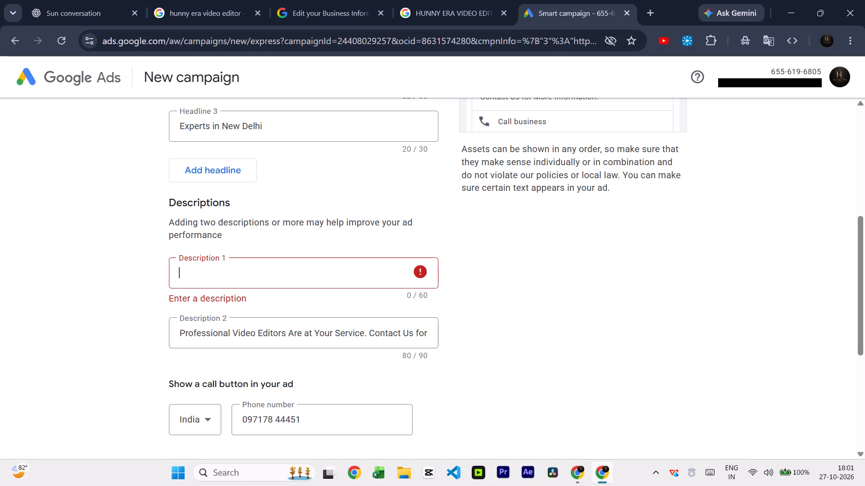
type("Hi")
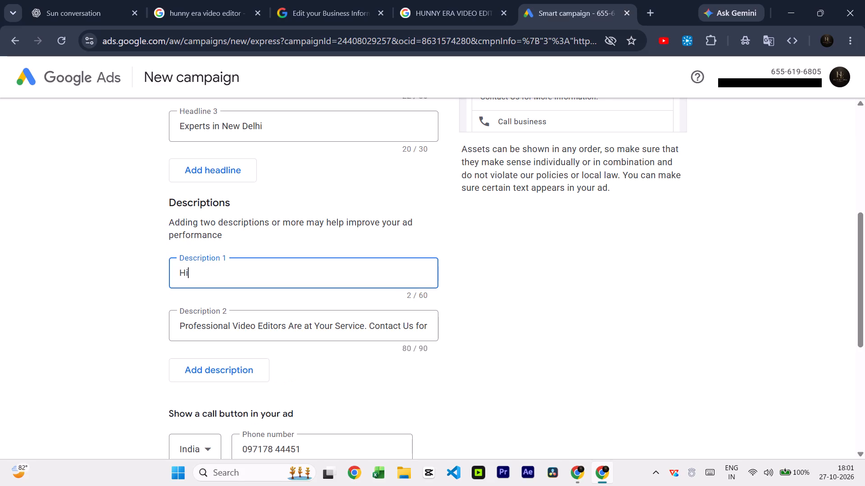
key("space")
key("BackSpace")
key("BackSpace")
key("BackSpace")
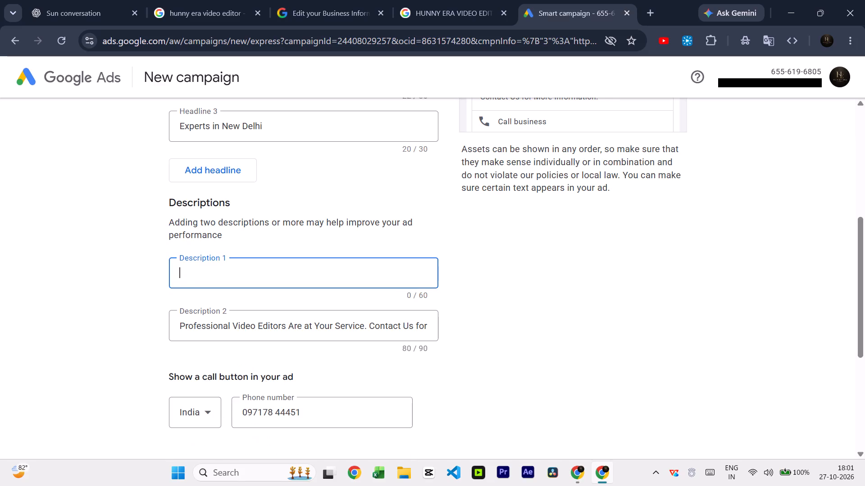
type("Welcom")
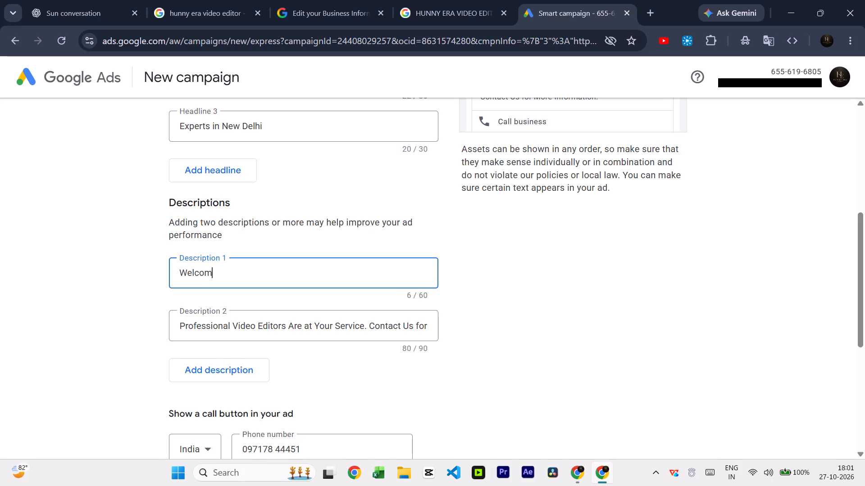
key("space")
key("BackSpace")
type("e")
key("space")
type("to")
key("space")
type("Hu")
key("BackSpace")
type("UNNY ERA")
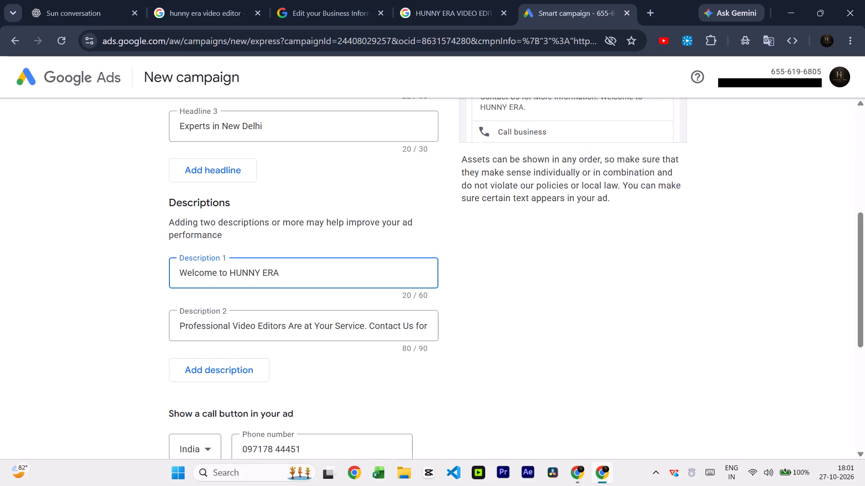
key("space")
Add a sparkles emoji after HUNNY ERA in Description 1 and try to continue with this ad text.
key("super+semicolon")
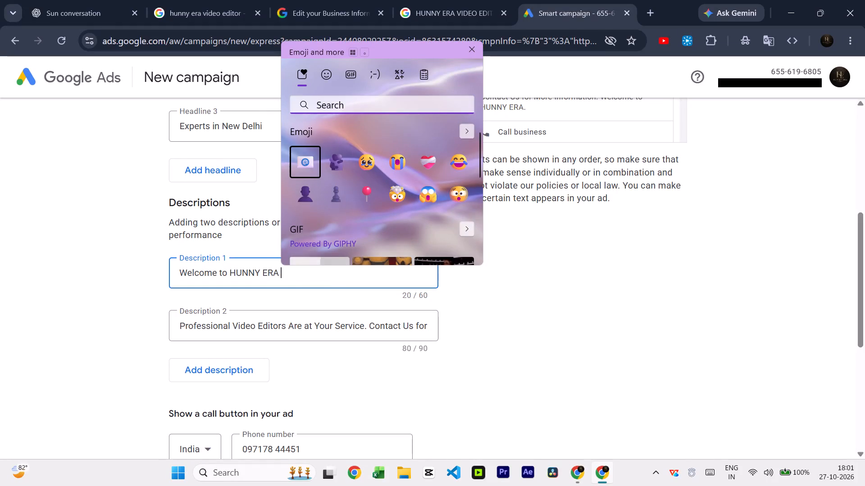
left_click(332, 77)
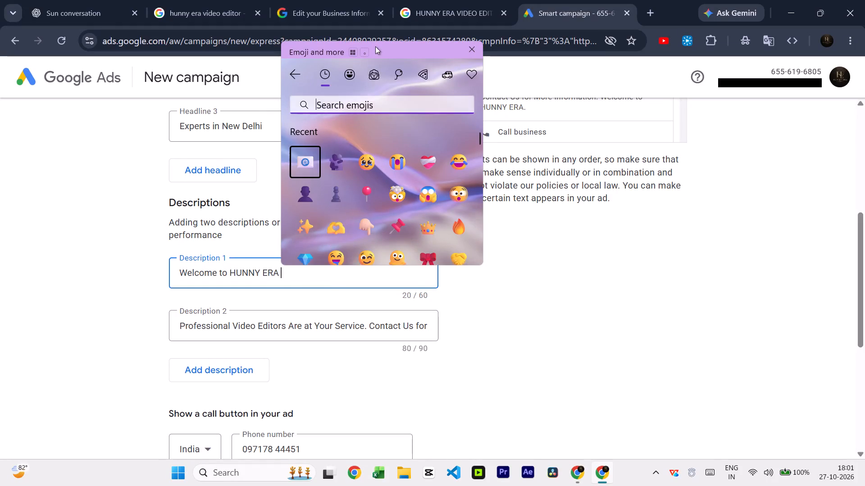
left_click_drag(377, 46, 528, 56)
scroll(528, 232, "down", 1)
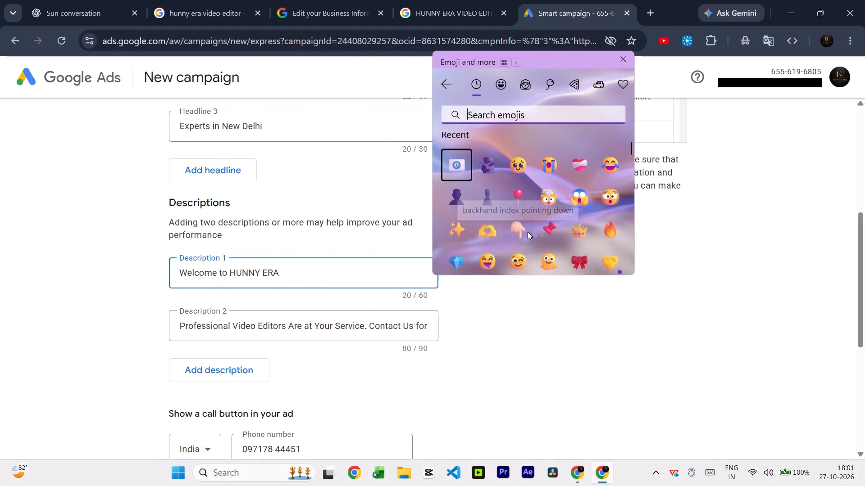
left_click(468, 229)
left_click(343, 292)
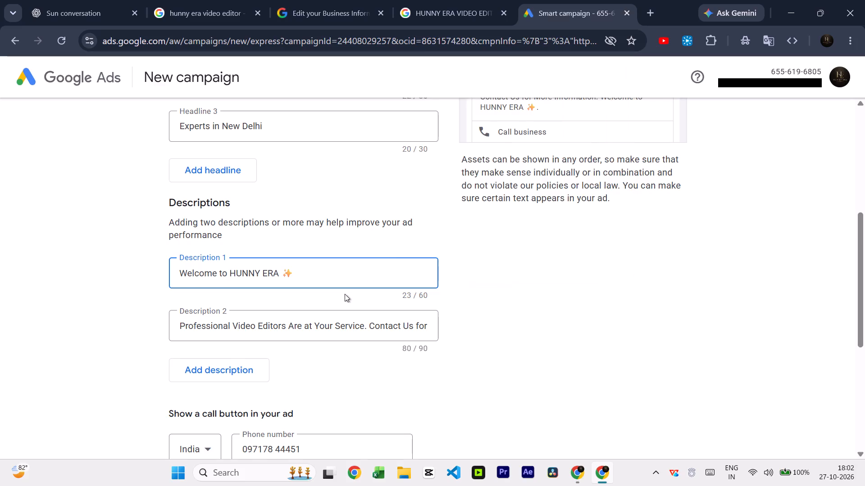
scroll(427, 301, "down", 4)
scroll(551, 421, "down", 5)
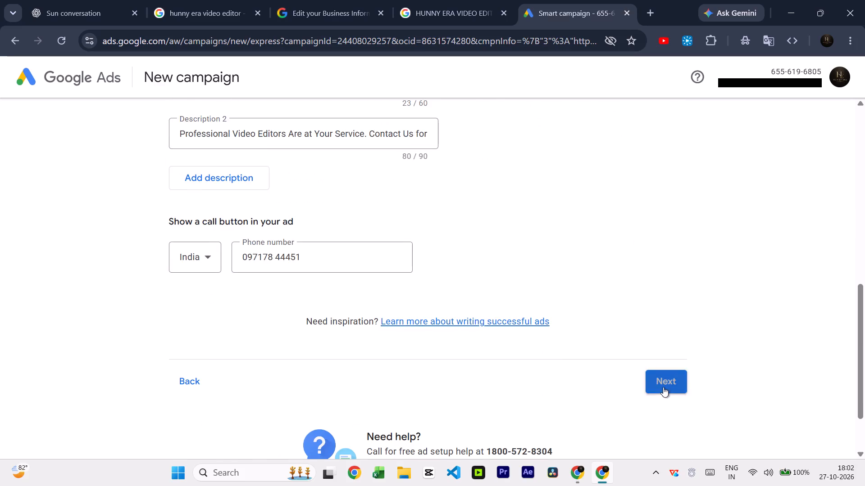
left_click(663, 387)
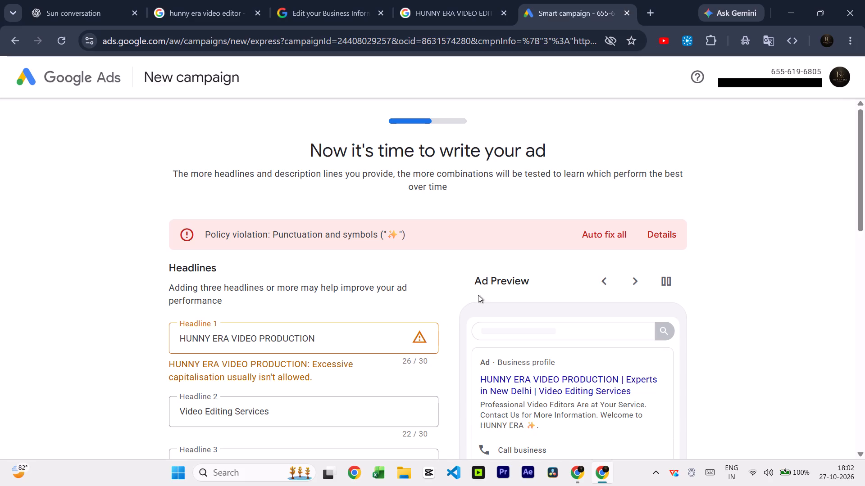
Auto-fix all policy violations in the ad text and continue to adding images.
left_click(606, 238)
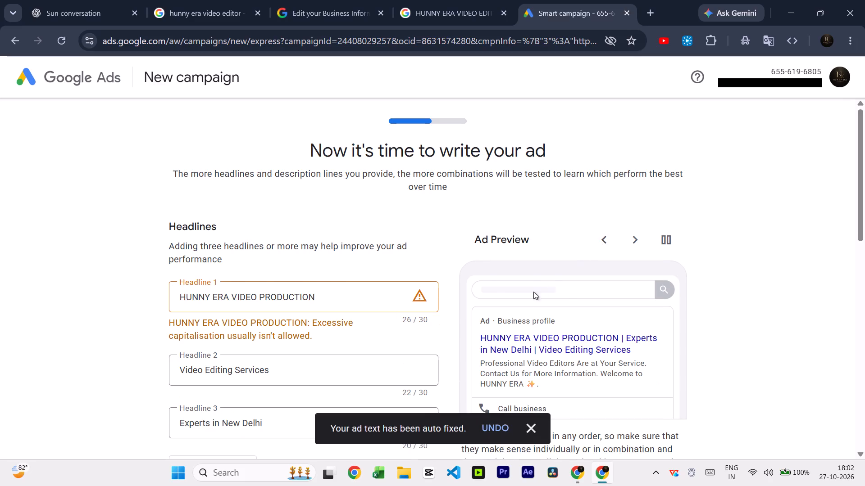
scroll(487, 411, "down", 6)
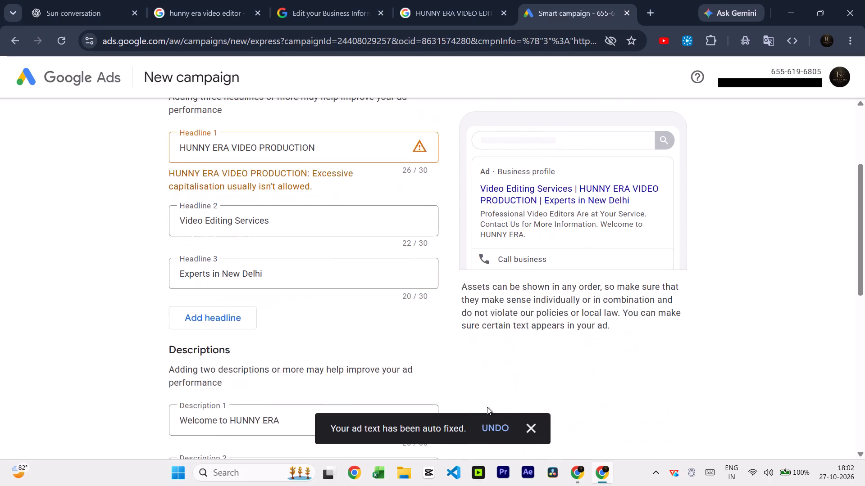
scroll(487, 407, "down", 6)
scroll(565, 378, "down", 10)
left_click(676, 409)
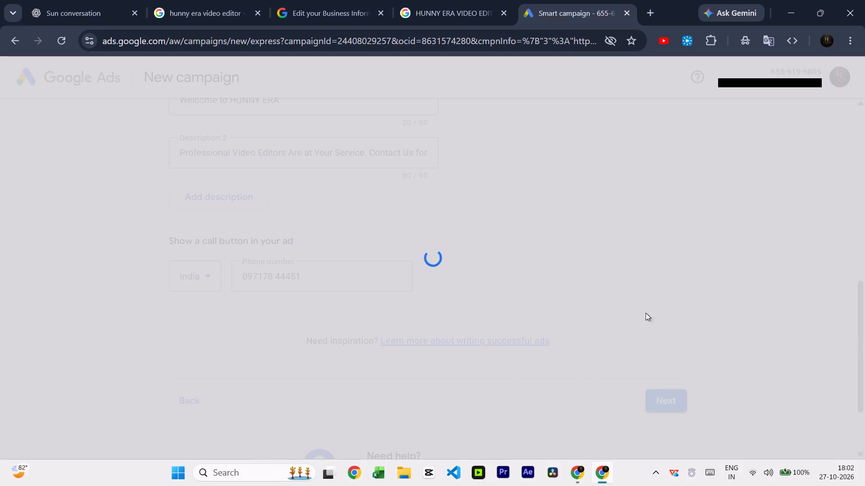
Upload the Hunny Era New Logo file from the parent HUNNY folder as a campaign logo.
scroll(287, 322, "down", 1)
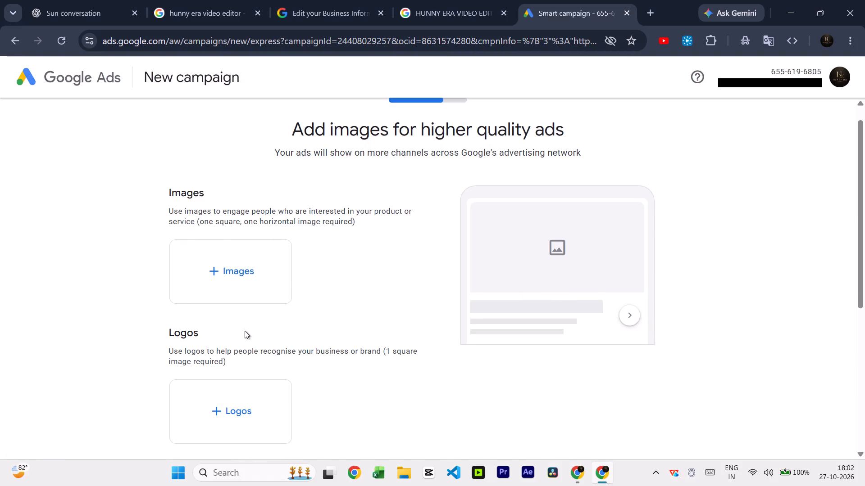
scroll(248, 348, "down", 3)
left_click(235, 354)
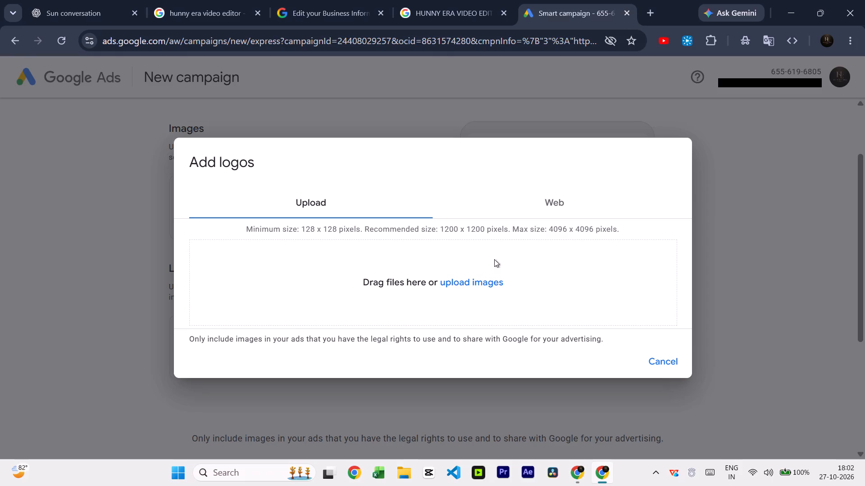
left_click(476, 280)
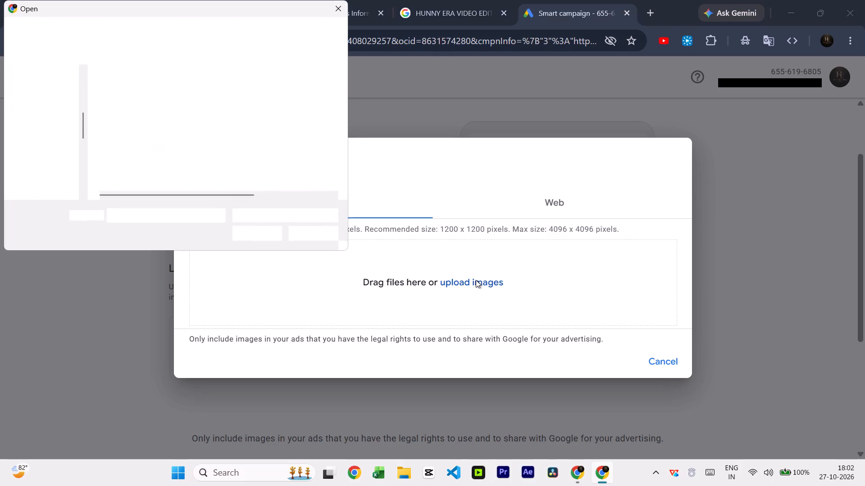
scroll(94, 94, "up", 1)
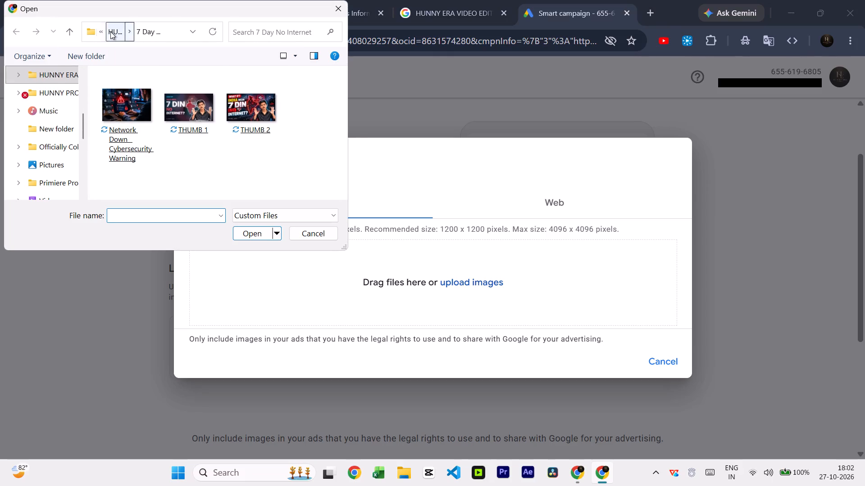
left_click(110, 31)
left_click(297, 93)
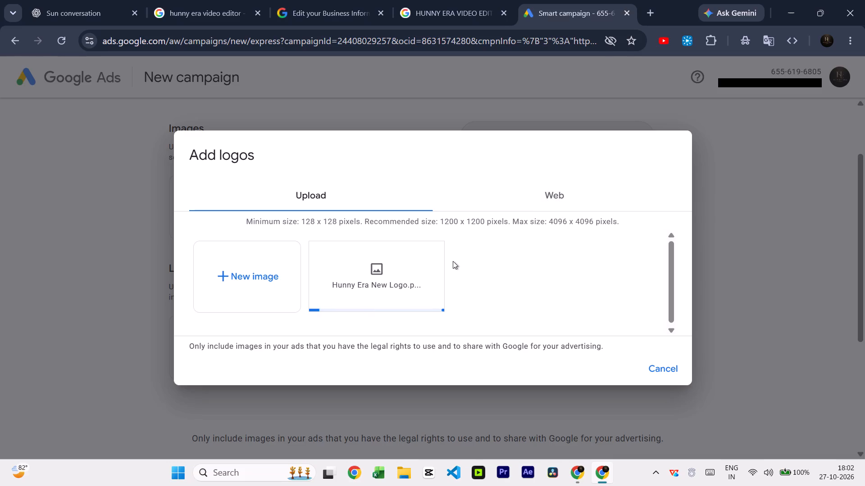
Check the website images offered as logos and add only the uploaded Hunny Era logo to the campaign.
left_click(534, 203)
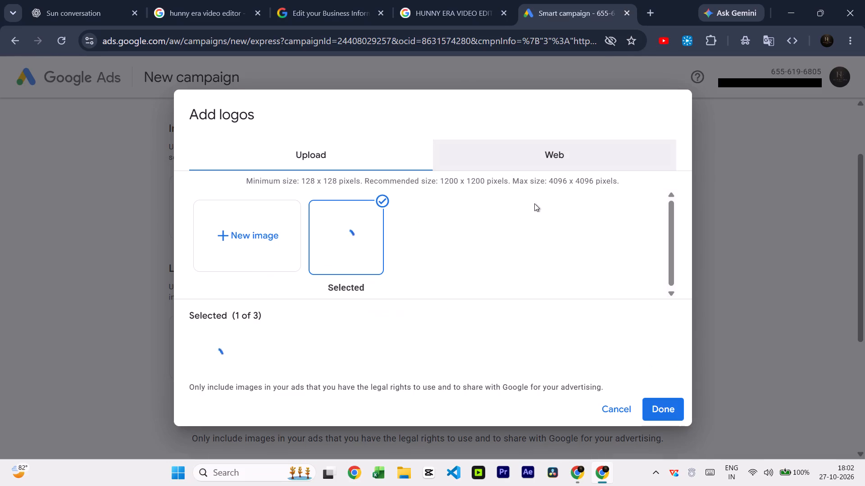
scroll(442, 245, "down", 4)
scroll(442, 245, "up", 4)
scroll(481, 209, "down", 2)
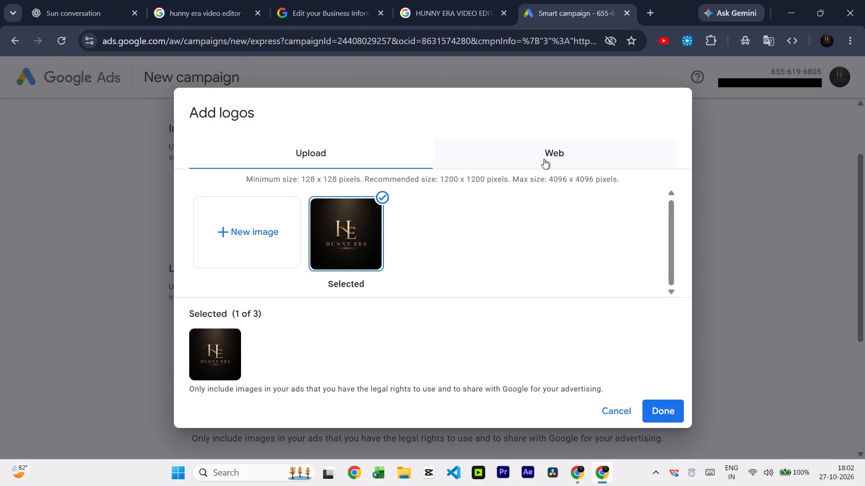
left_click(545, 156)
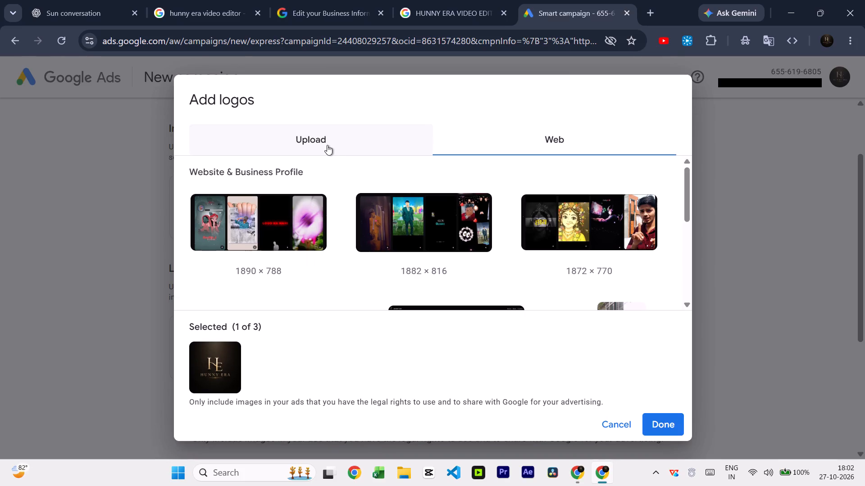
scroll(414, 261, "down", 4)
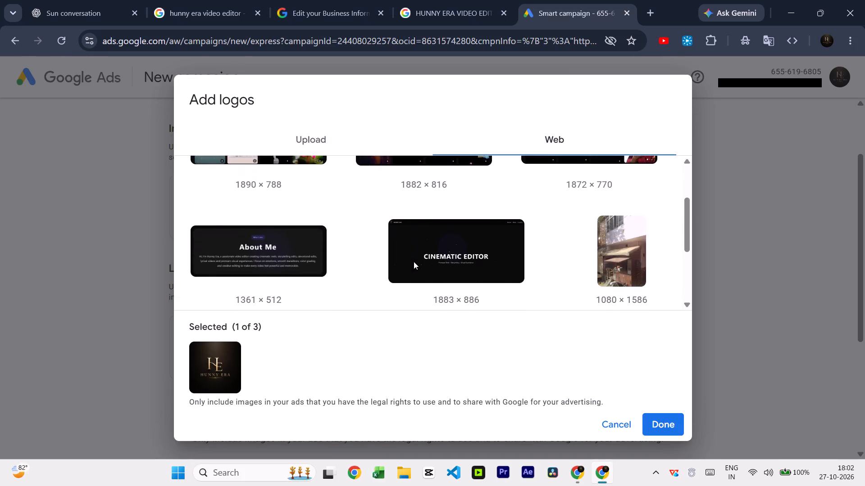
scroll(414, 261, "up", 6)
left_click(323, 149)
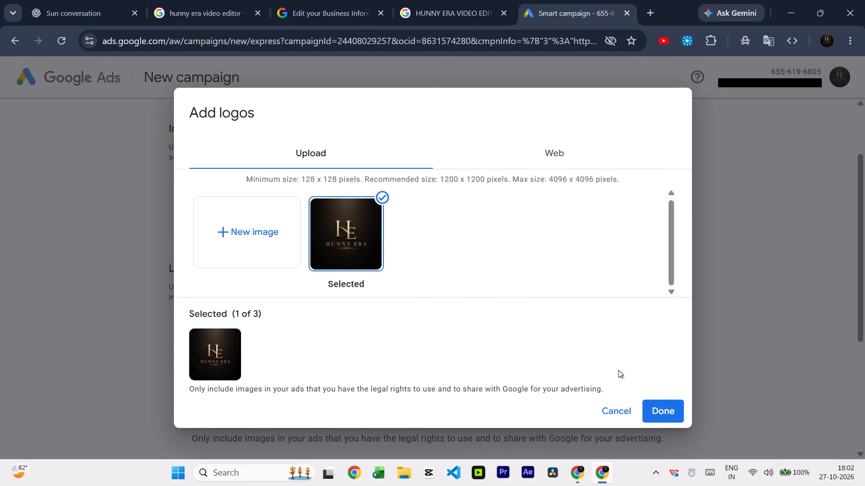
left_click(666, 407)
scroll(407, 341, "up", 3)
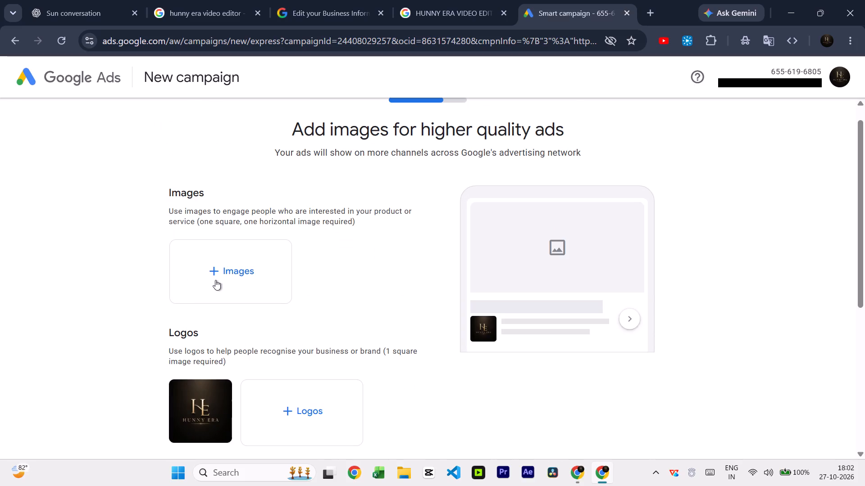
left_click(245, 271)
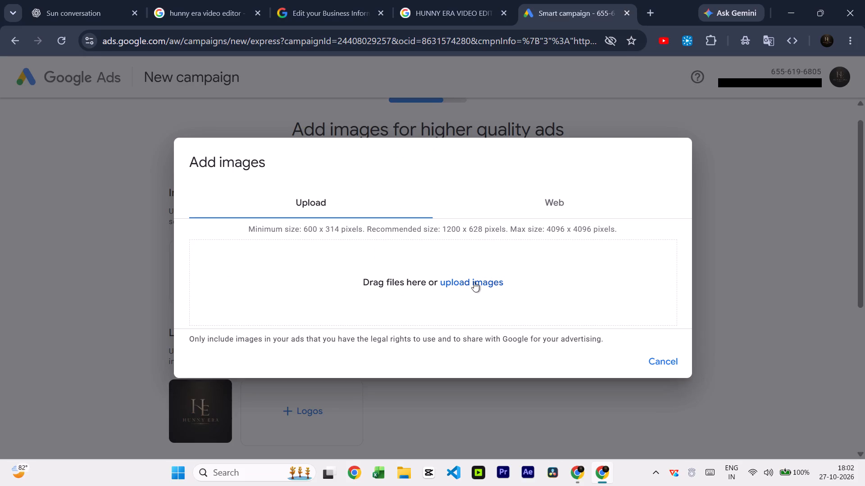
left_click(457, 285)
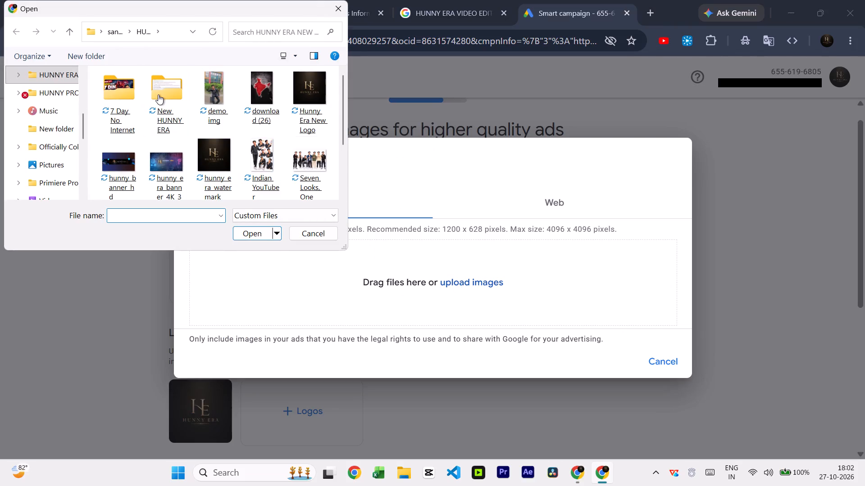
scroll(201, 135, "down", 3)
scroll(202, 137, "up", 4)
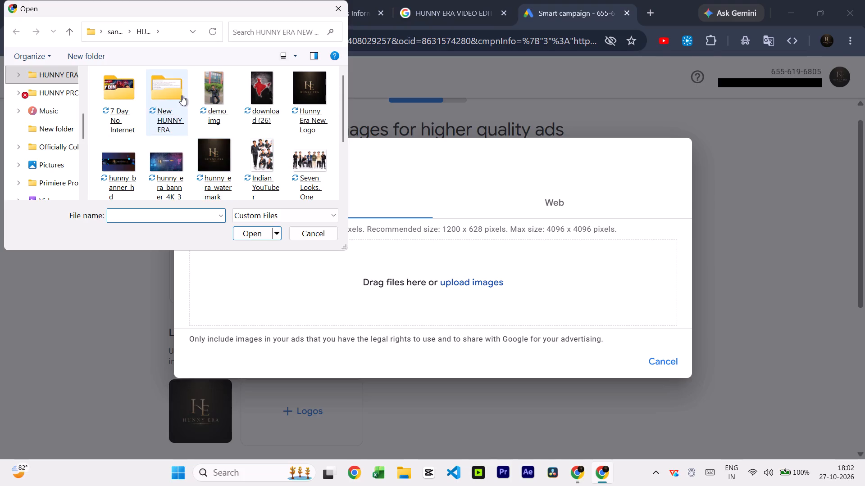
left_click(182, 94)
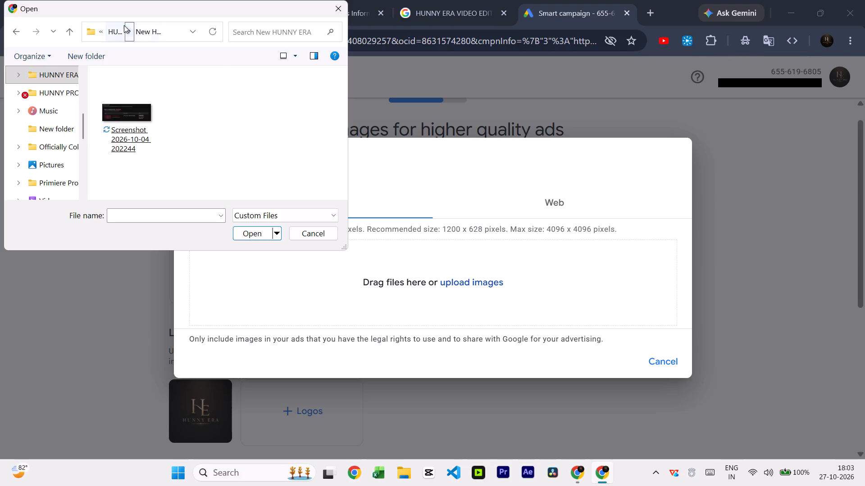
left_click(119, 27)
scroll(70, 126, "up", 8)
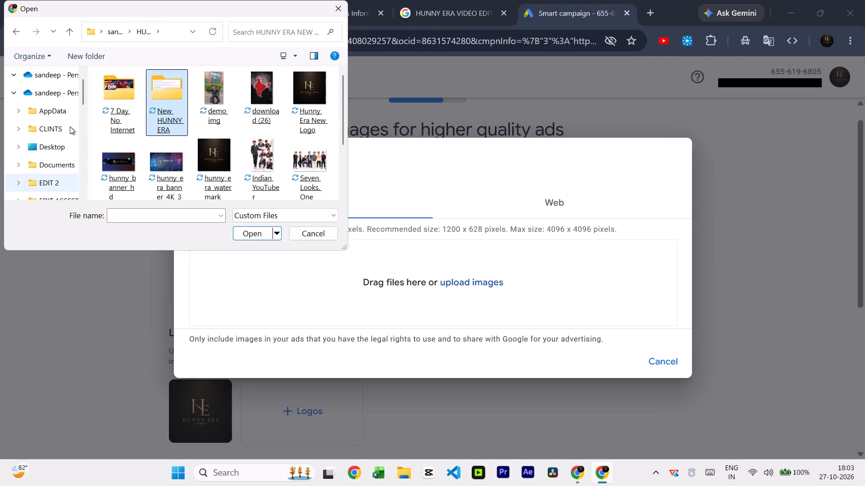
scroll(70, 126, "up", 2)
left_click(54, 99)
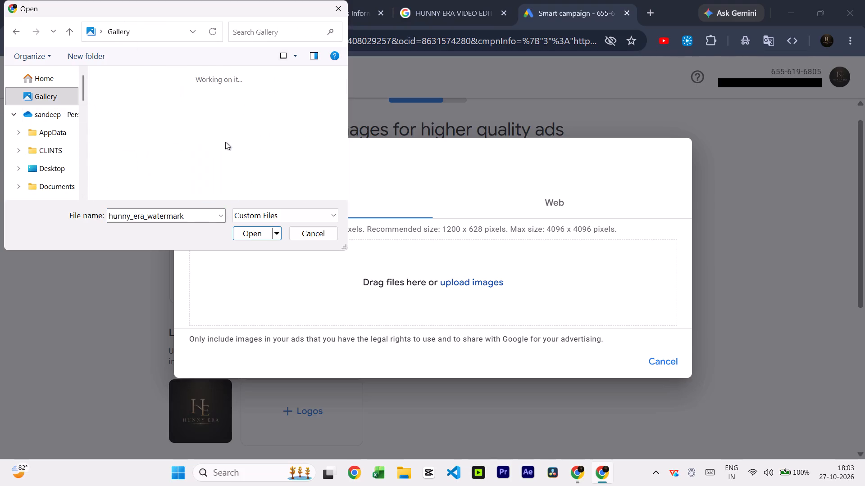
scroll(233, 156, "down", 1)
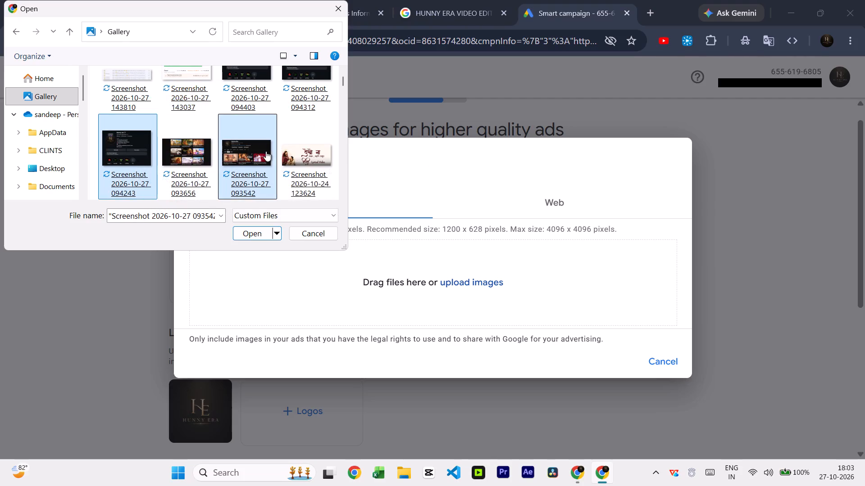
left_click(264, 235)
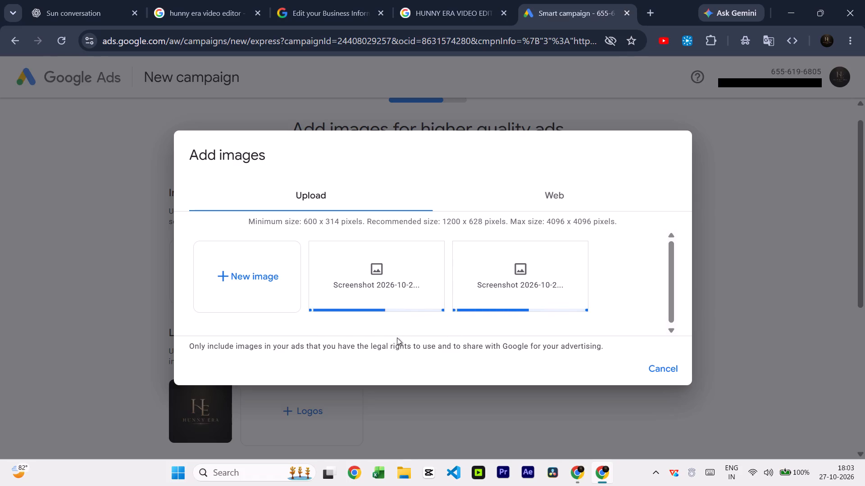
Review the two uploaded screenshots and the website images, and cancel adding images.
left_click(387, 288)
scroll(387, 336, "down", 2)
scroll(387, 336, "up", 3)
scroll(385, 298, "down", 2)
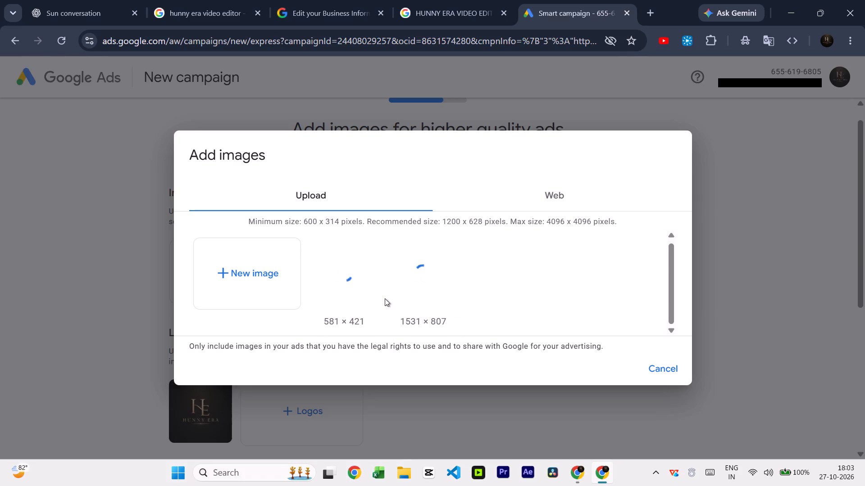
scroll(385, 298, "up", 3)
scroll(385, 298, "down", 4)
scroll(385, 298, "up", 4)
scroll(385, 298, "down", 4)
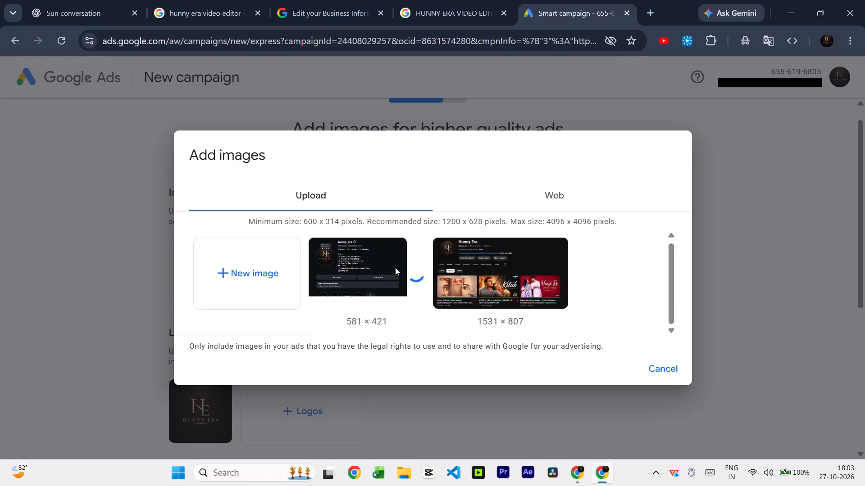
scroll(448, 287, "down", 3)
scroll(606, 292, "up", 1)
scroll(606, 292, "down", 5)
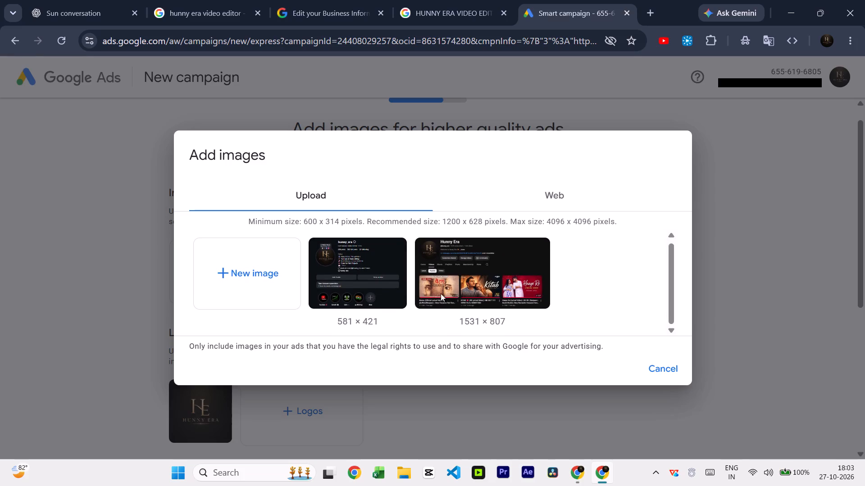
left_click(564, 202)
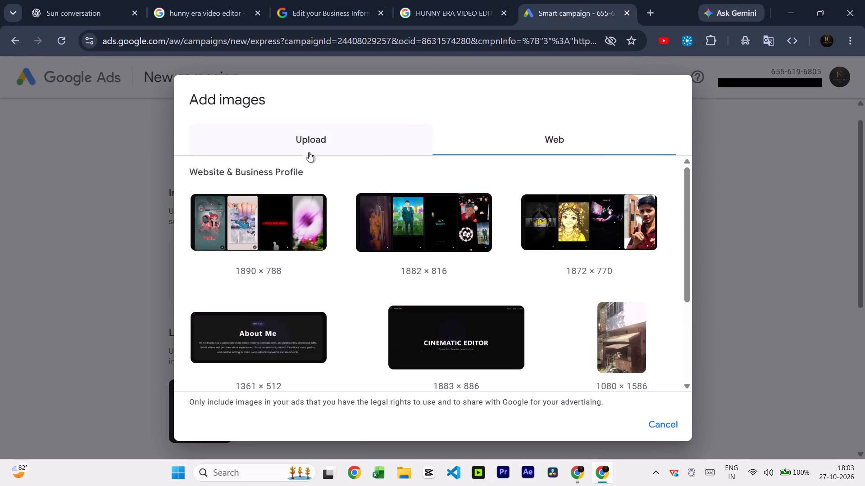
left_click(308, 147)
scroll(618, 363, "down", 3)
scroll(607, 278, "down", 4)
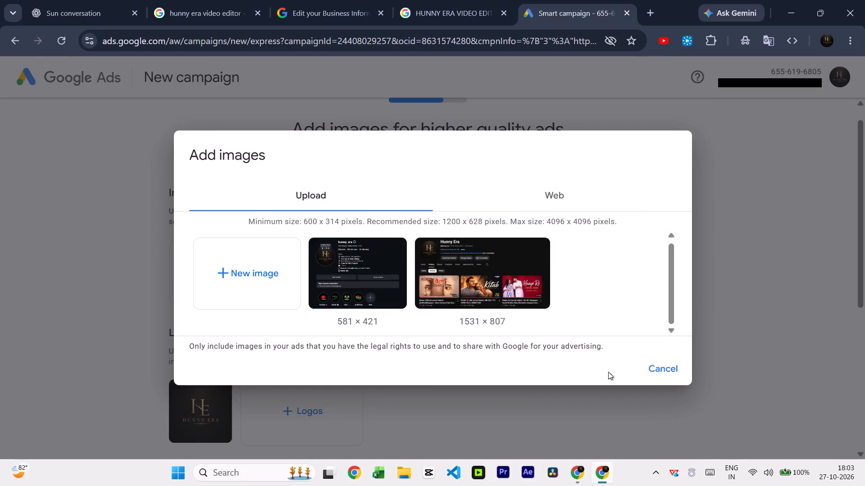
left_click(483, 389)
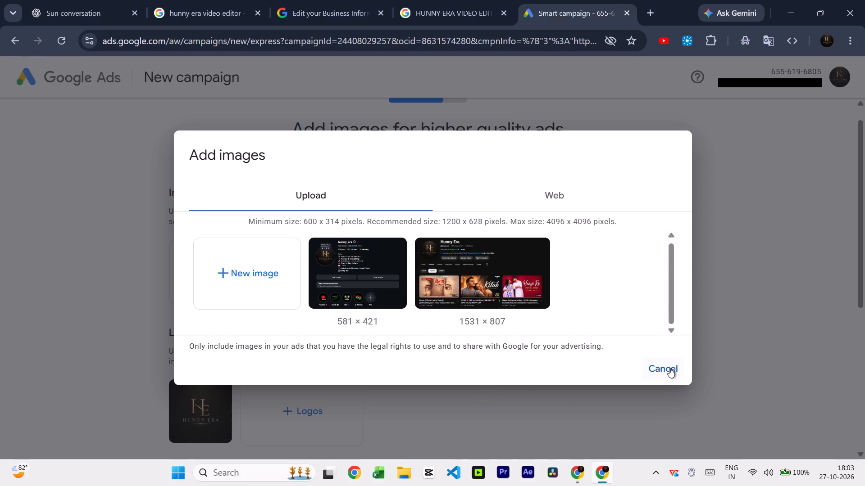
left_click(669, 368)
scroll(472, 366, "down", 4)
scroll(469, 366, "up", 5)
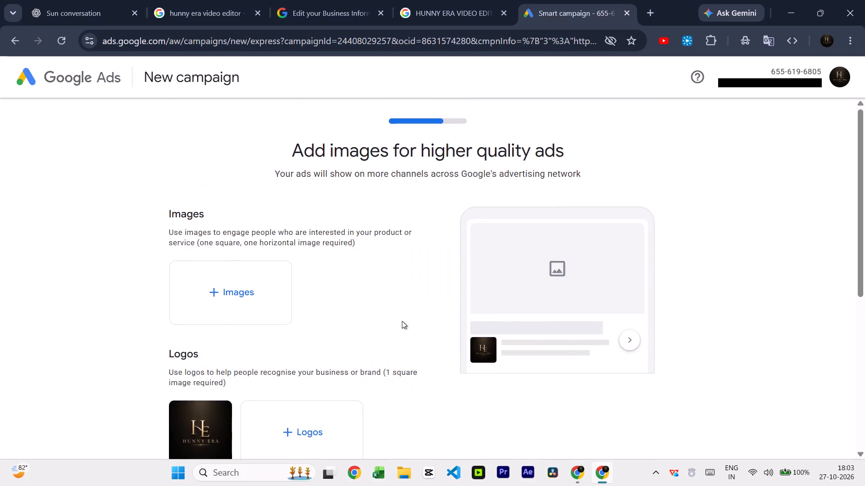
left_click(241, 298)
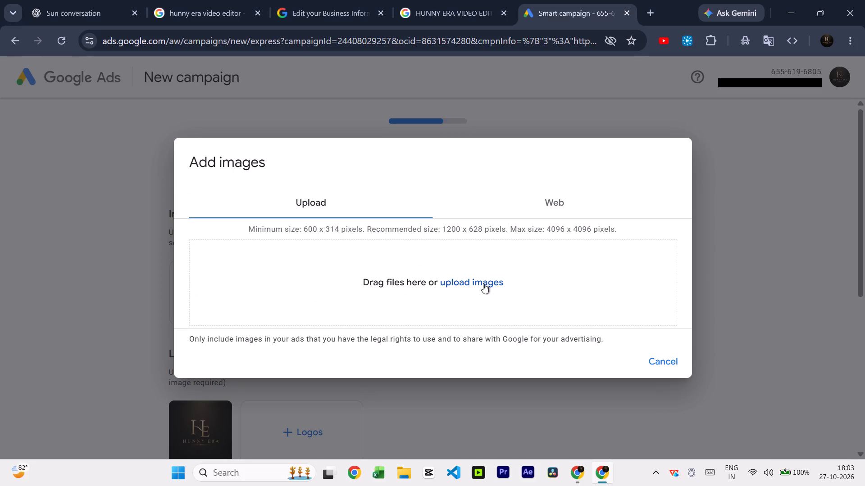
left_click(483, 283)
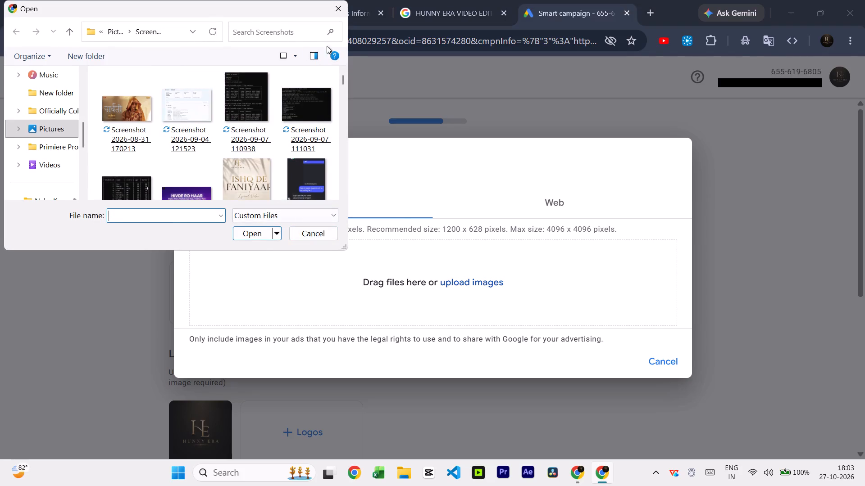
scroll(229, 170, "down", 1)
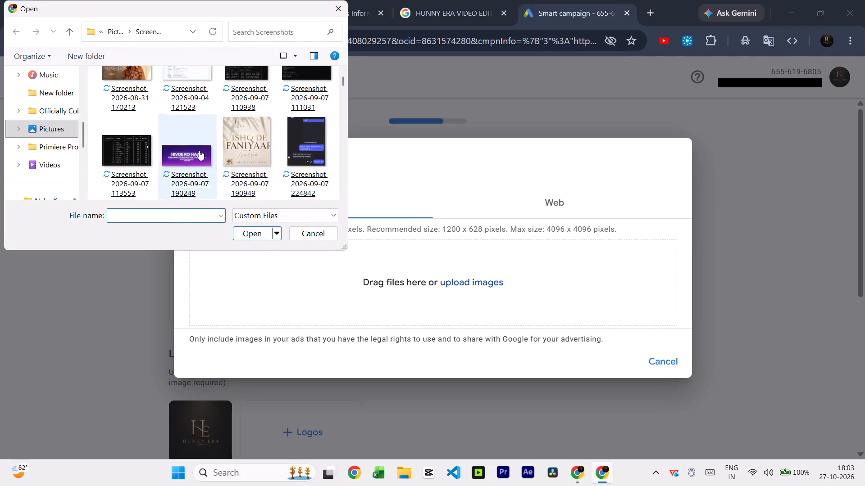
scroll(189, 143, "up", 4)
scroll(54, 103, "up", 5)
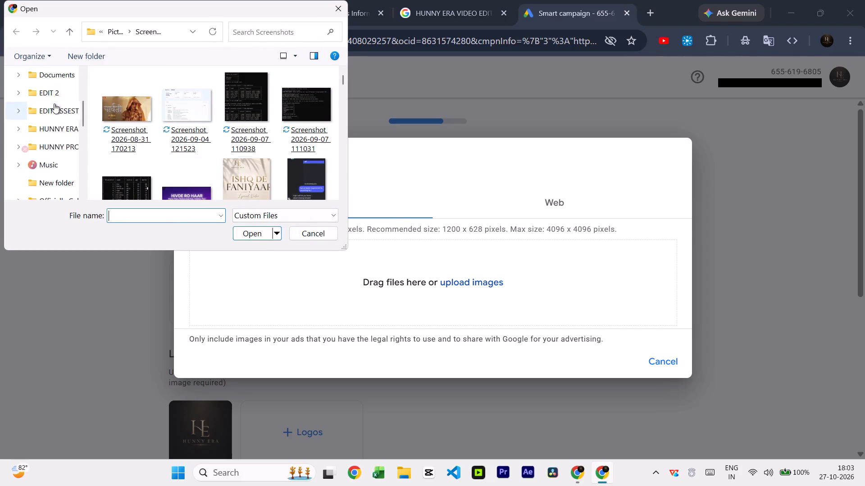
scroll(54, 103, "up", 7)
left_click(54, 103)
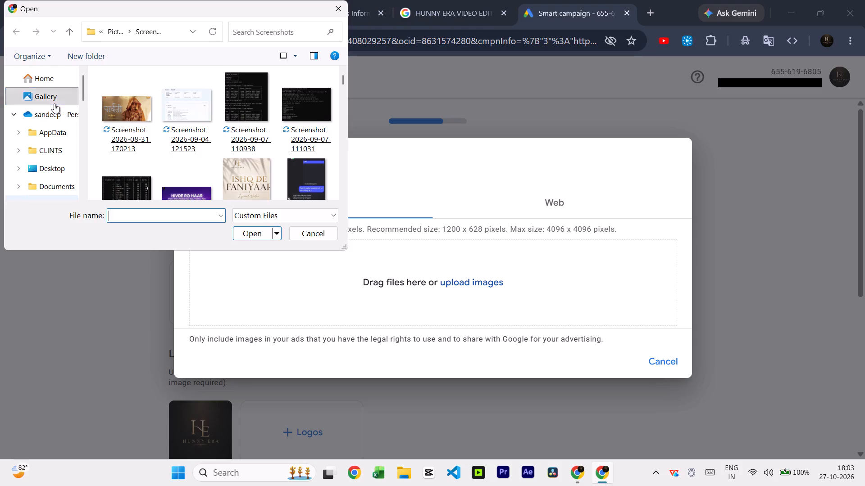
scroll(241, 147, "down", 1)
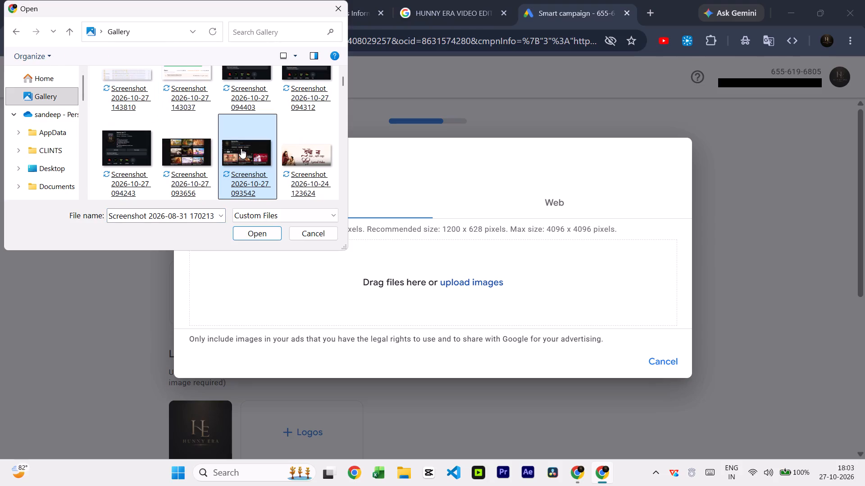
left_click(131, 142)
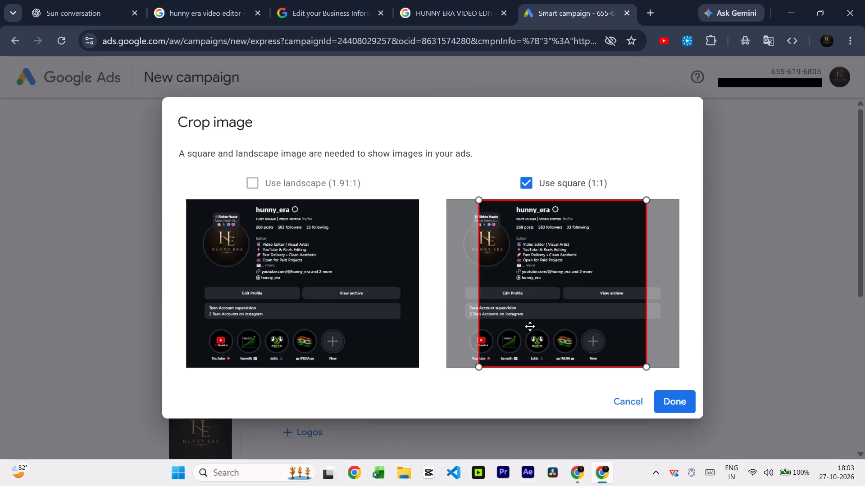
Shift the square (1:1) crop toward the profile screenshot's left edge to include the full Hunny Era logo, keeping the square version enabled.
left_click_drag(533, 262, 501, 262)
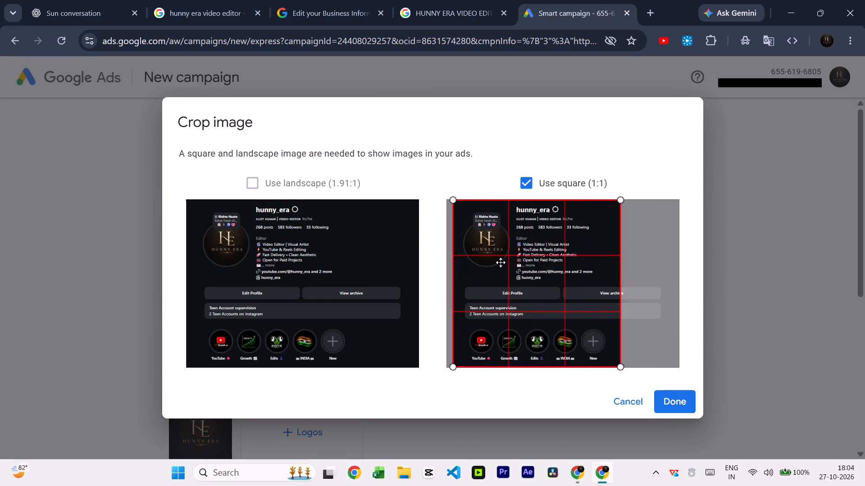
left_click_drag(501, 262, 497, 262)
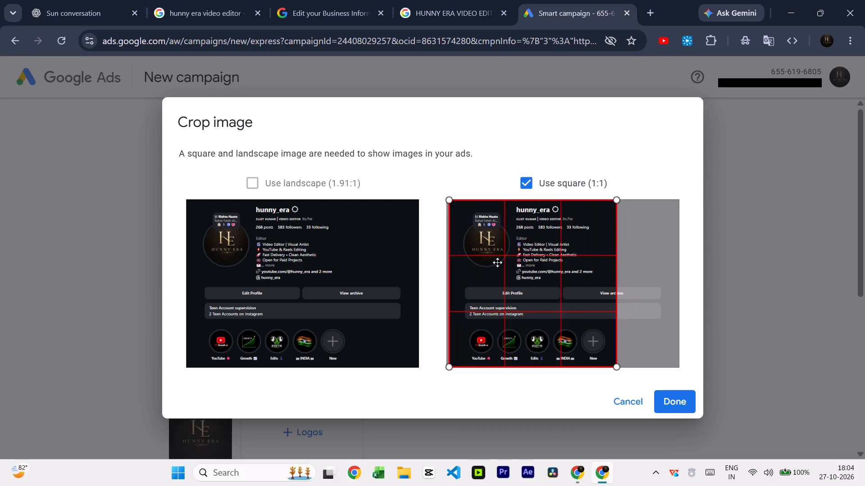
left_click_drag(497, 262, 504, 262)
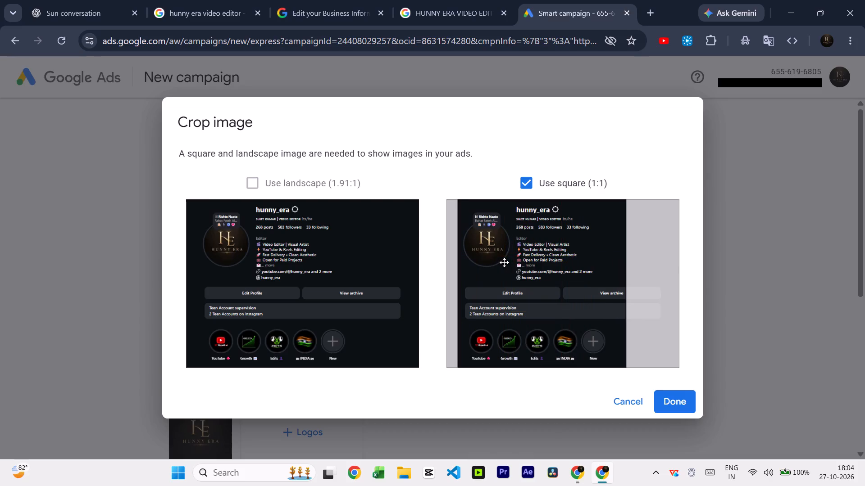
left_click(504, 262)
left_click(532, 184)
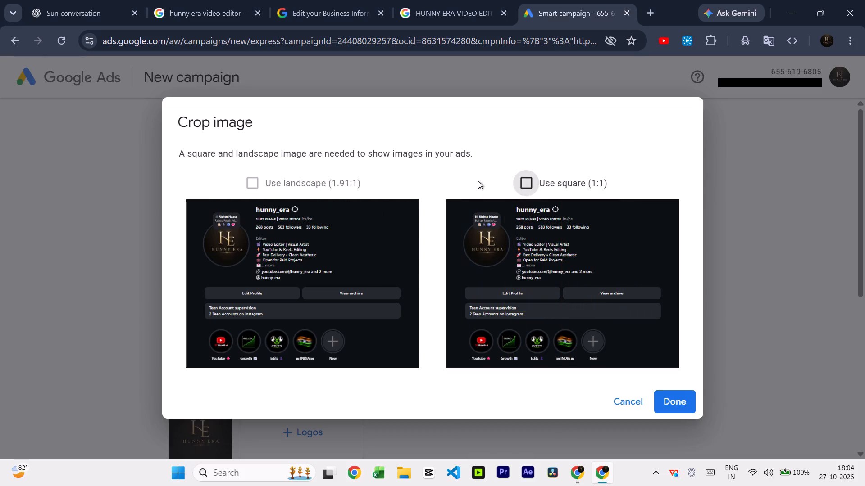
left_click(523, 182)
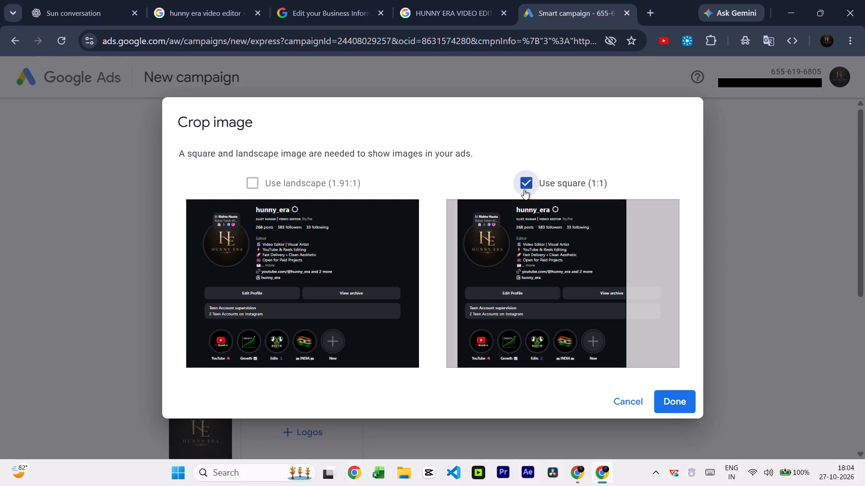
left_click(527, 182)
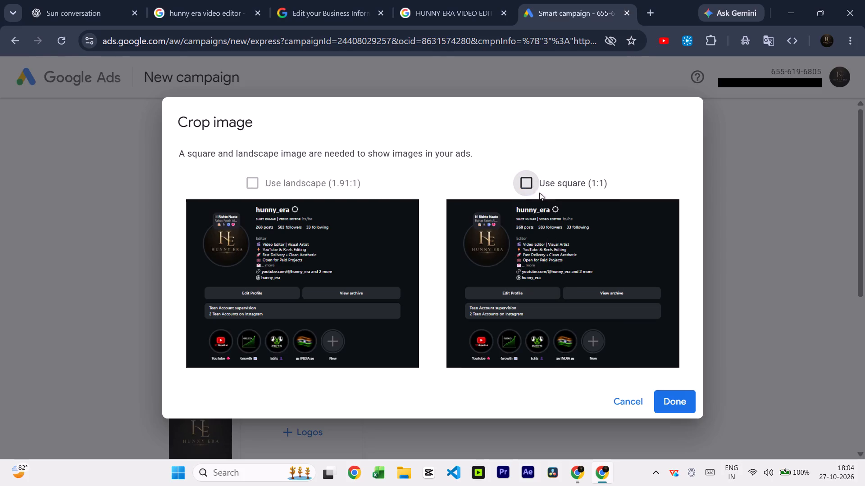
left_click(677, 397)
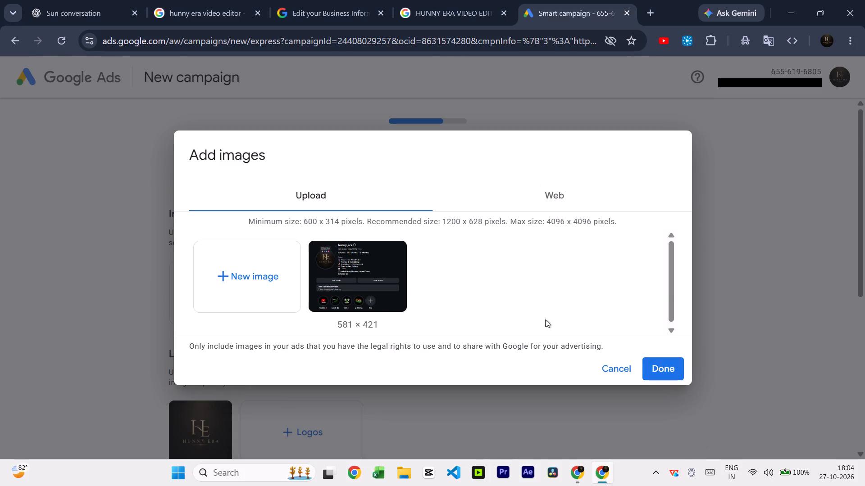
left_click(216, 280)
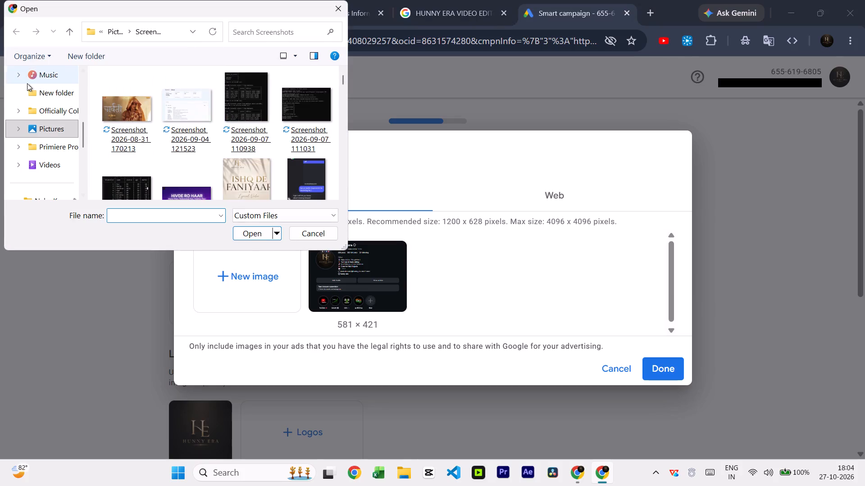
scroll(39, 117, "up", 11)
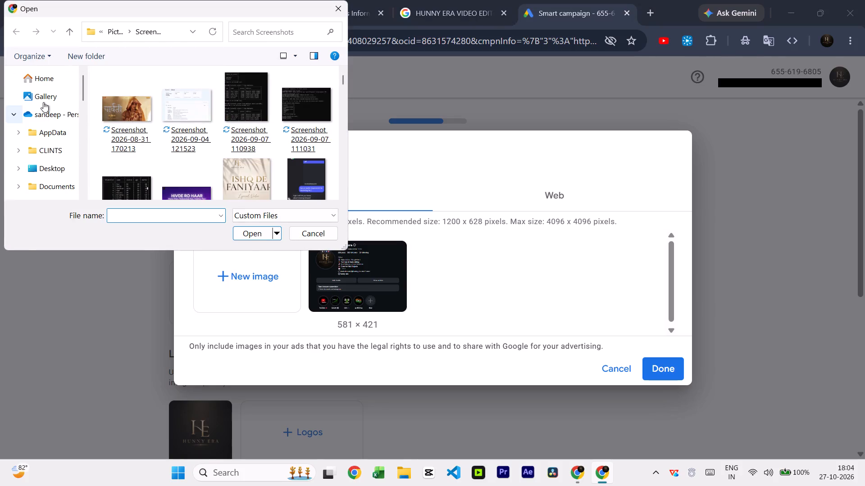
left_click(43, 102)
scroll(250, 157, "down", 1)
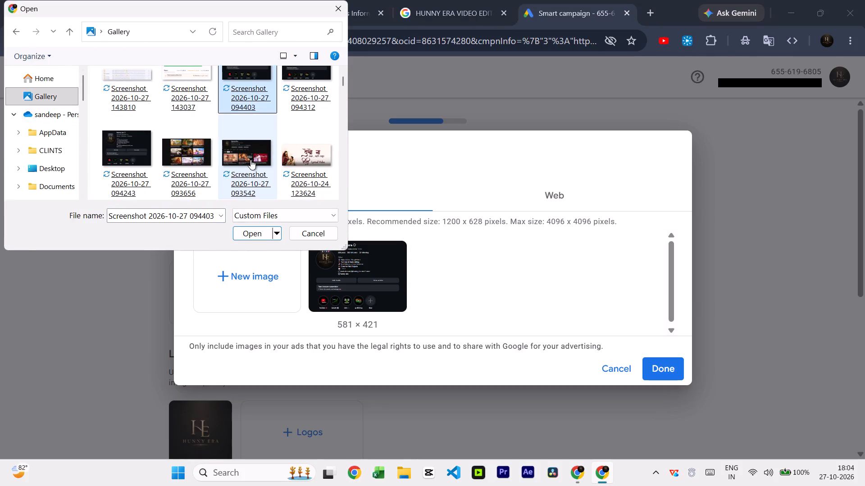
left_click(246, 155)
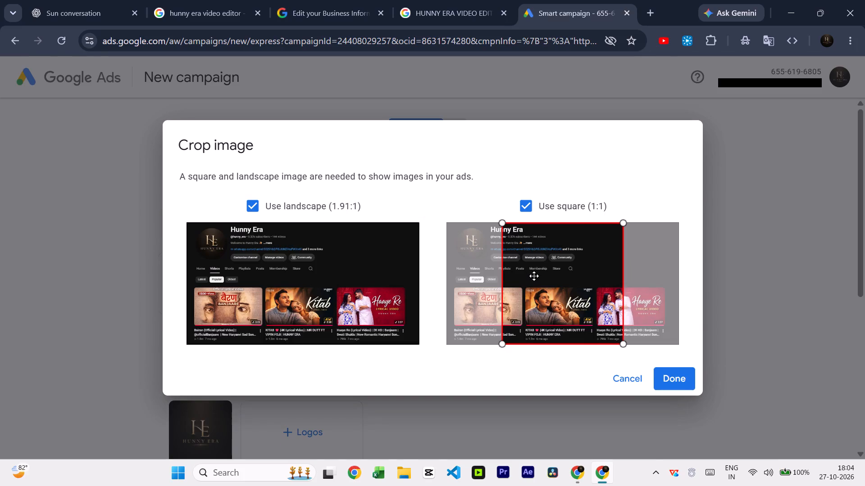
Use the YouTube channel image in landscape (1.91:1) only, turning off its square (1:1) crop.
left_click_drag(534, 276, 490, 281)
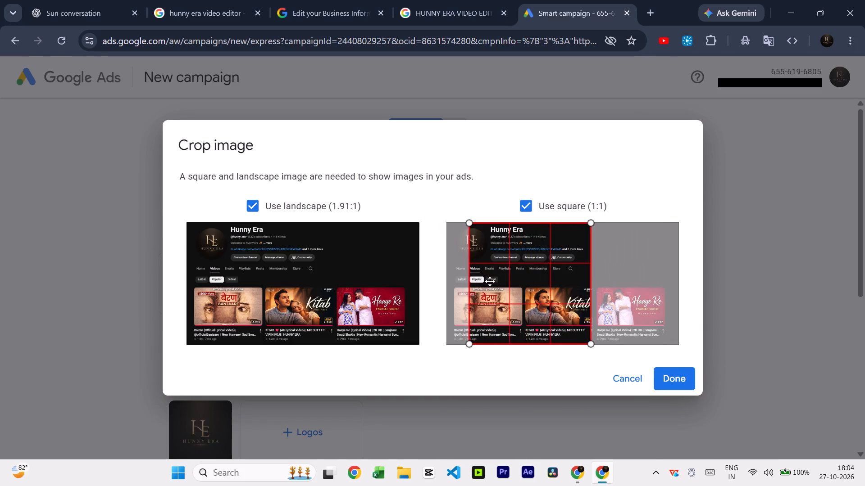
left_click_drag(490, 281, 513, 212)
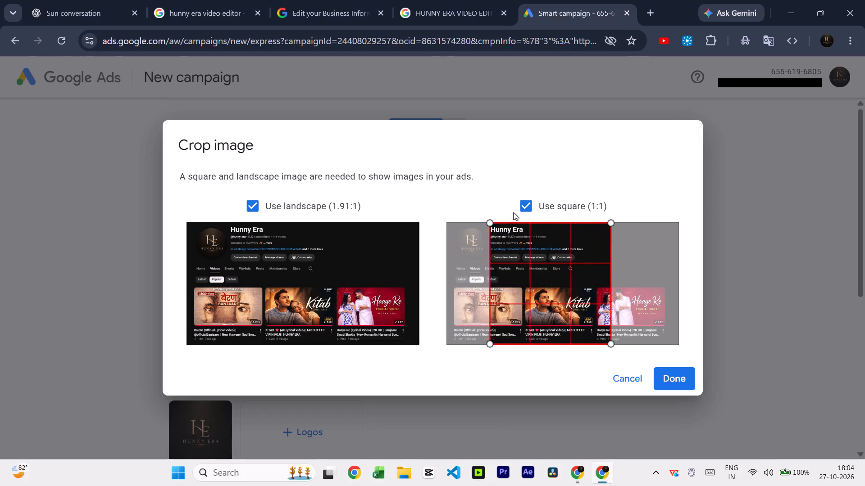
left_click_drag(513, 212, 519, 207)
left_click(525, 206)
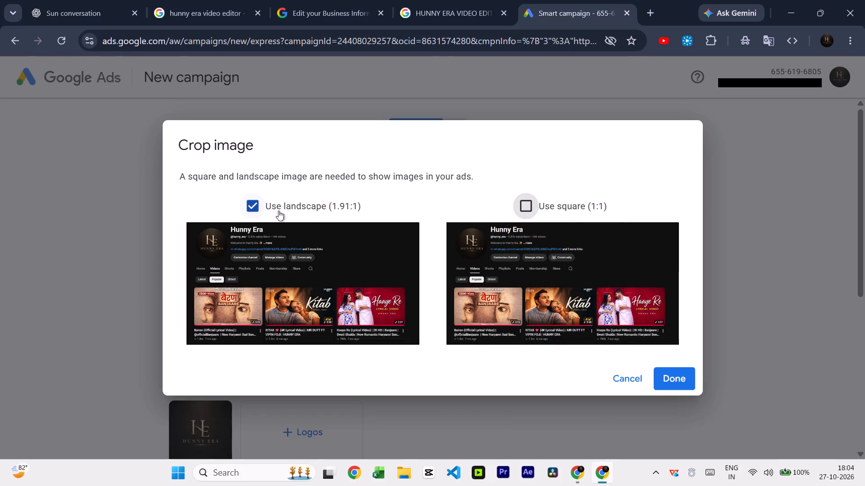
left_click(683, 378)
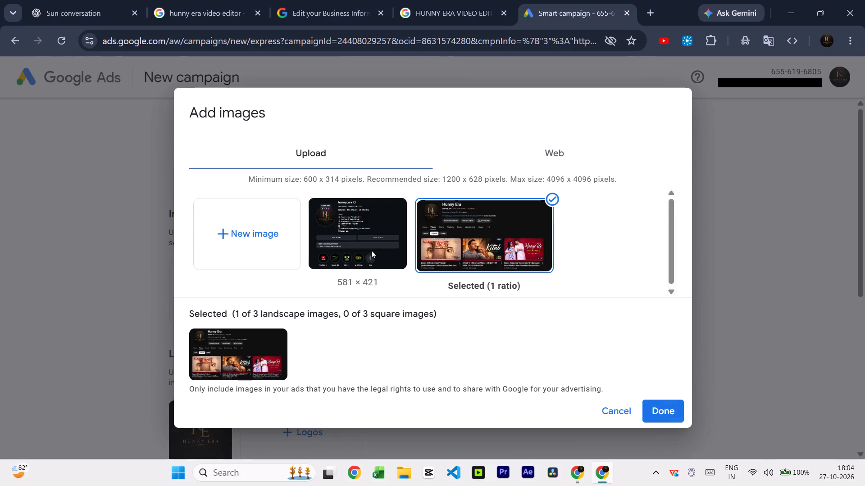
Use the hunny_era Instagram profile screenshot as a square (1:1) image, shift its crop to include the profile logo, and finish adding images.
left_click(367, 241)
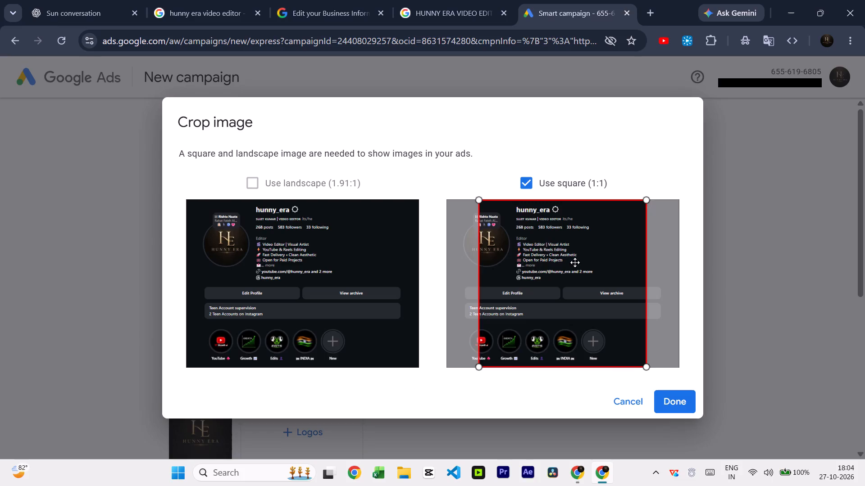
left_click_drag(575, 262, 543, 262)
left_click(543, 262)
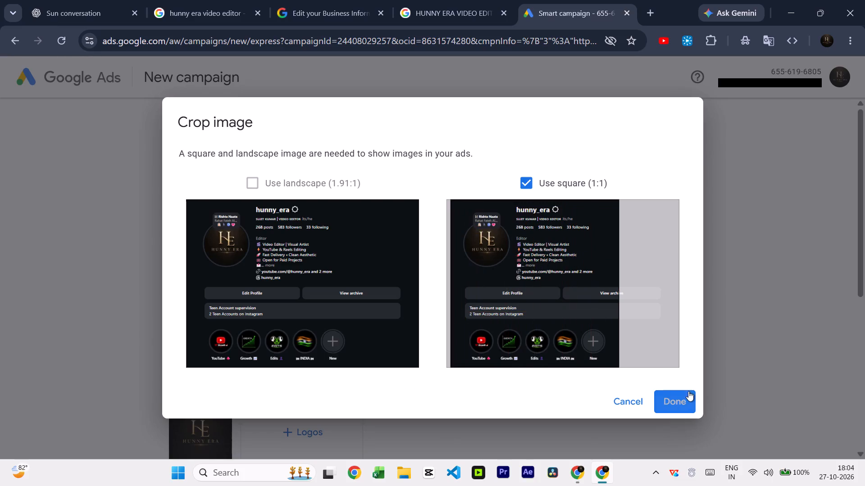
left_click(684, 402)
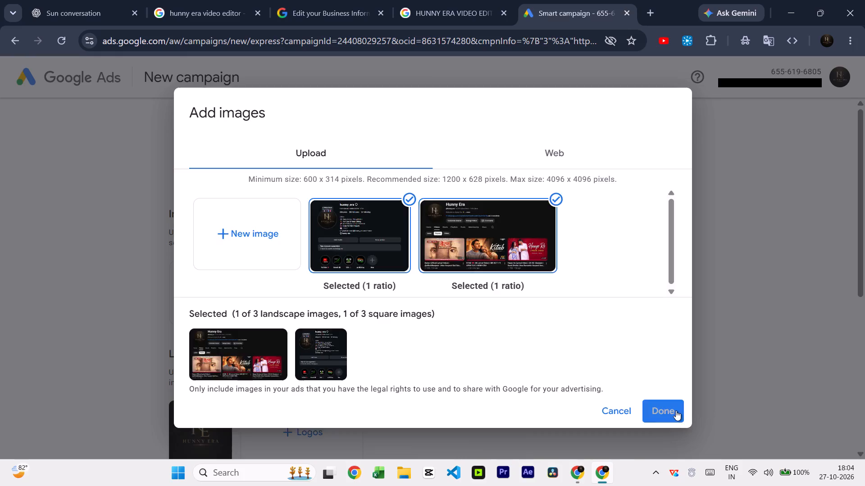
left_click(676, 410)
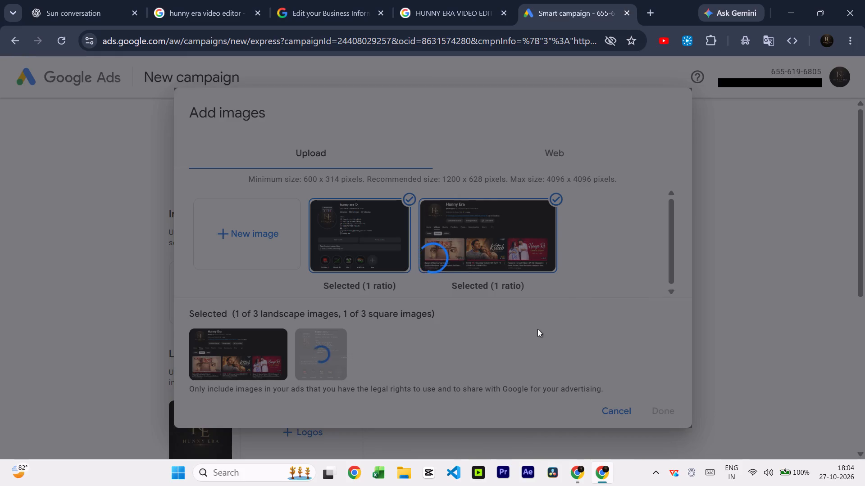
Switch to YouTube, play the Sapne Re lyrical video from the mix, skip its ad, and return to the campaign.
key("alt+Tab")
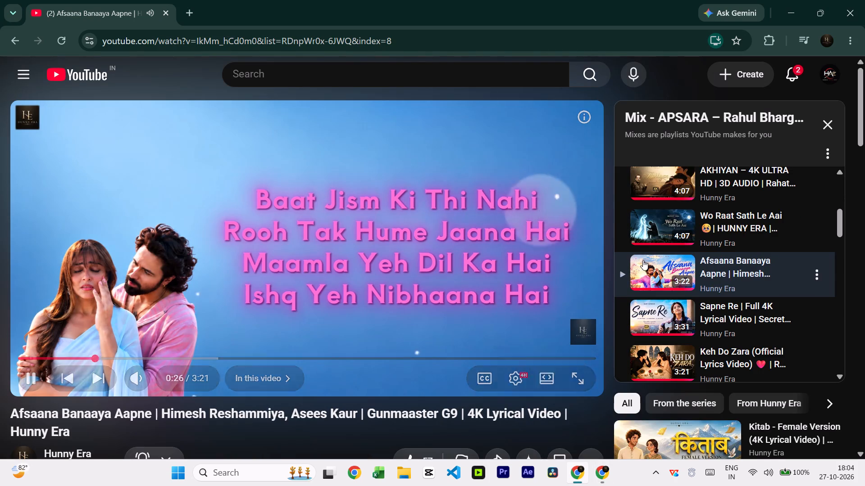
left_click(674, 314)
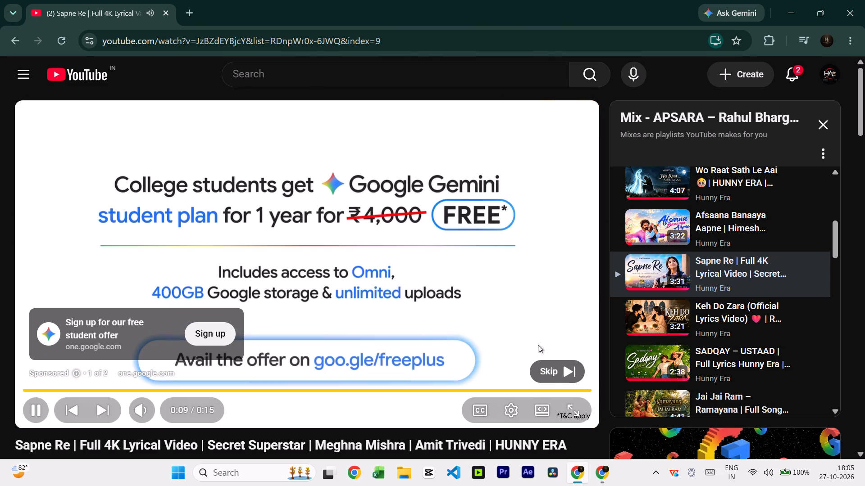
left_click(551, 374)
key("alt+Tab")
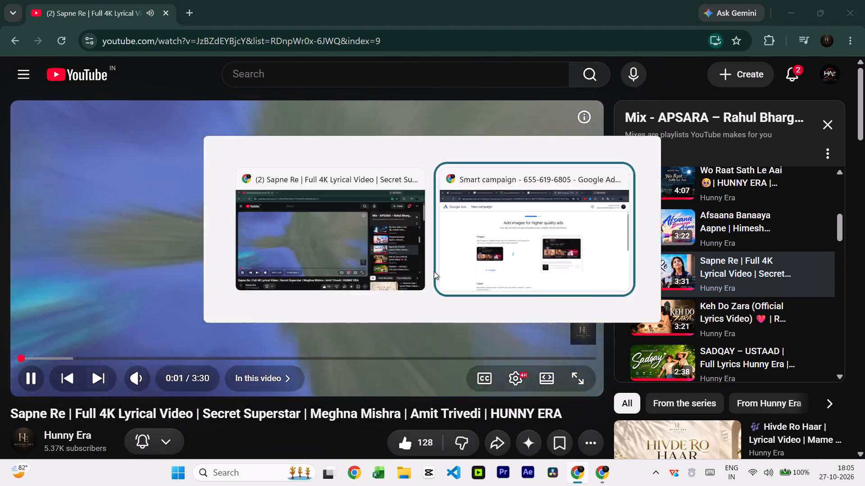
Check the added landscape and square images and the logo, and continue to the search terms.
scroll(478, 358, "down", 2)
scroll(478, 358, "up", 2)
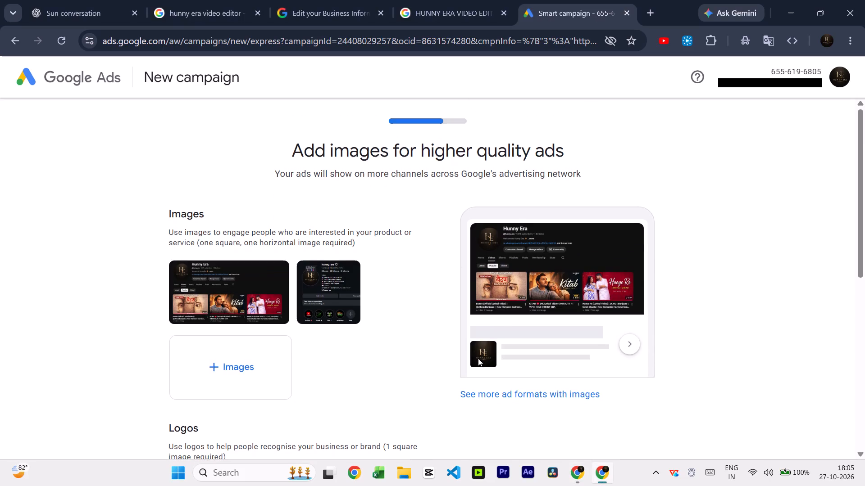
left_click(351, 305)
scroll(404, 329, "down", 8)
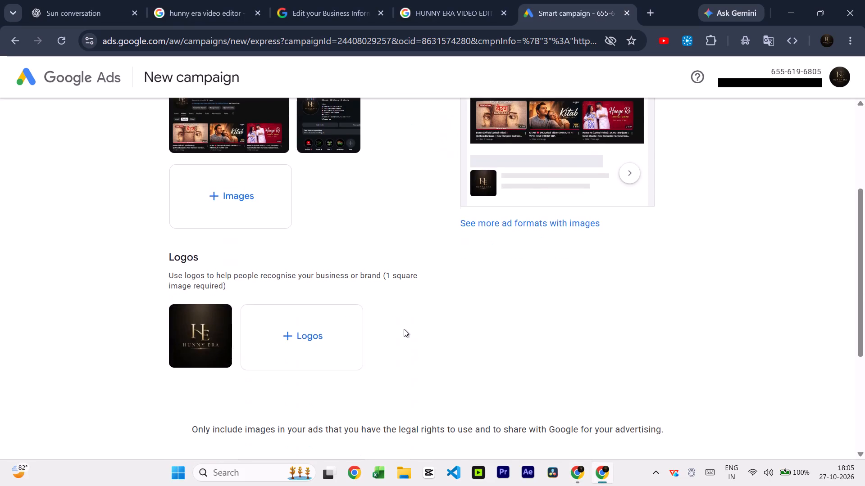
scroll(404, 329, "down", 7)
left_click(675, 360)
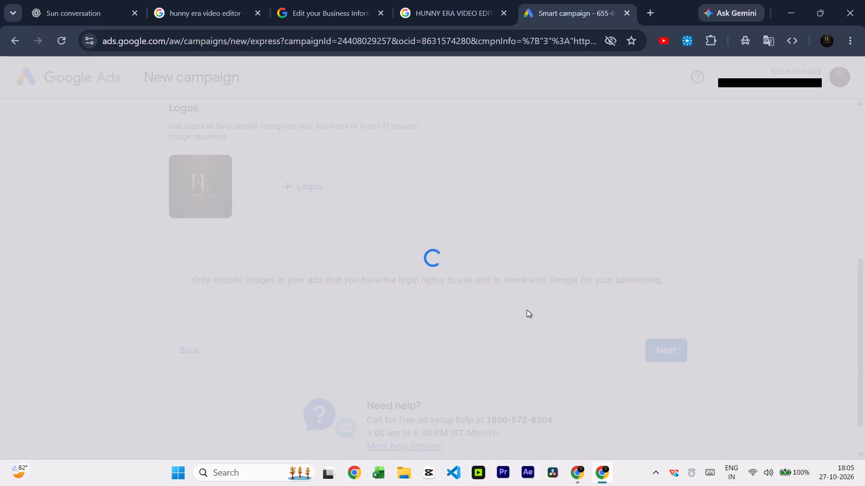
Add the suggested terms wedding video, corporate video, promotional video, video repair and restoration, special effects service, digital video and subtitles, and continue.
scroll(522, 343, "down", 1)
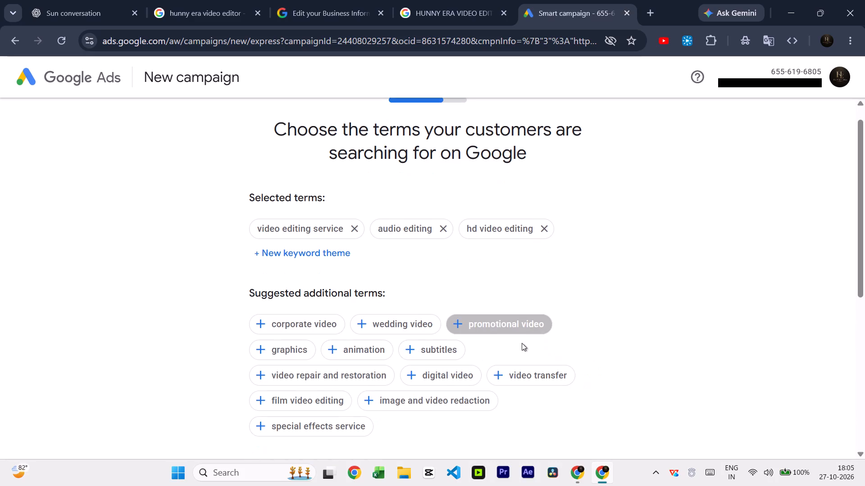
left_click(380, 327)
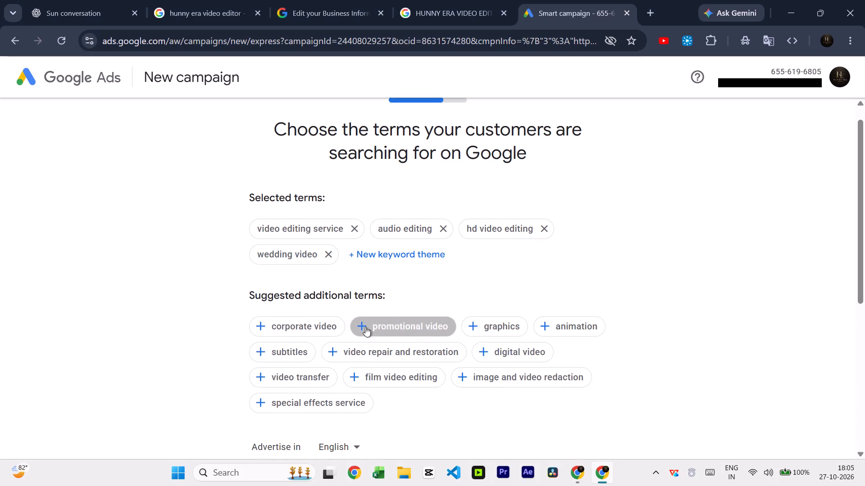
left_click(305, 327)
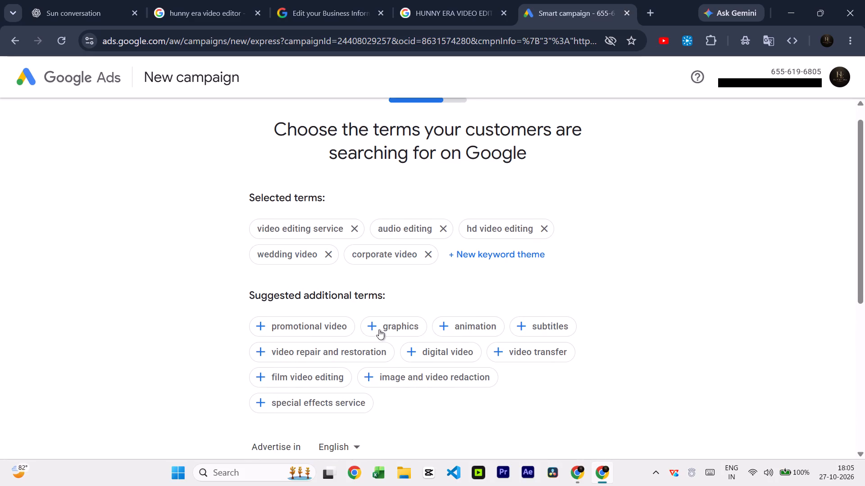
left_click(316, 327)
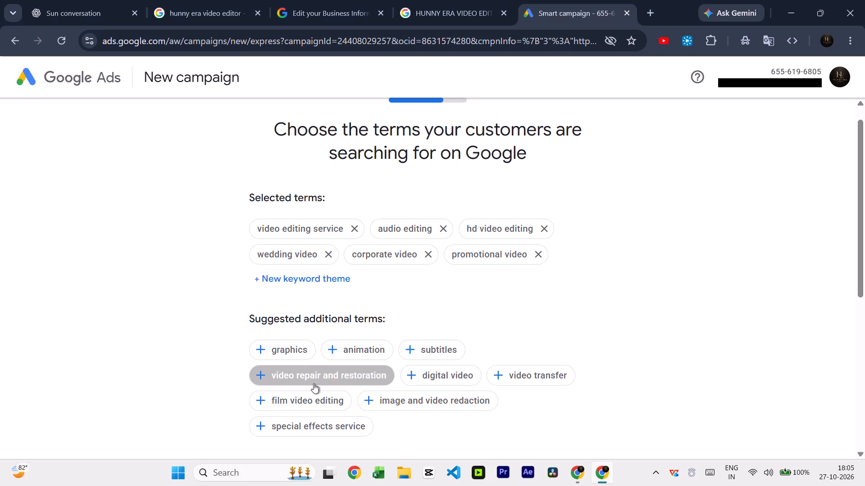
scroll(314, 383, "down", 2)
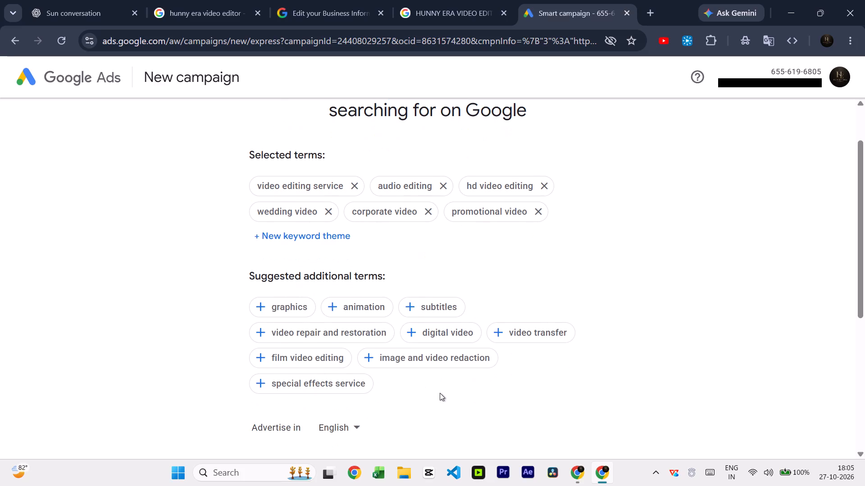
left_click(337, 337)
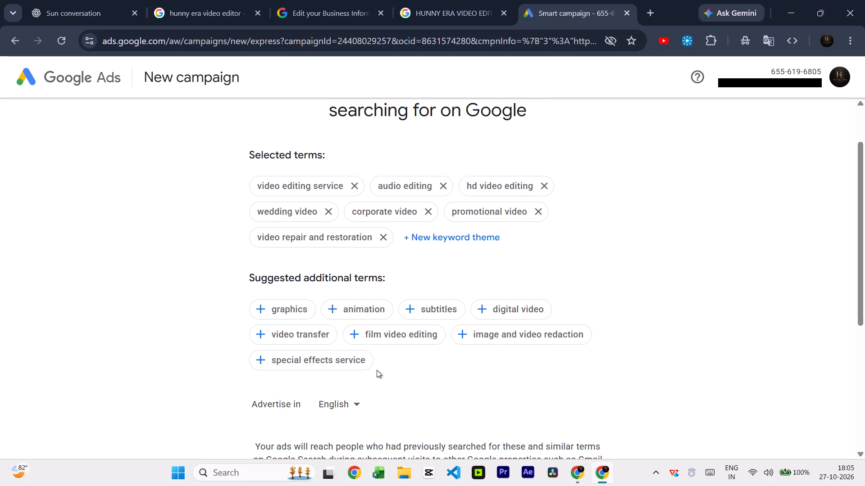
left_click(327, 365)
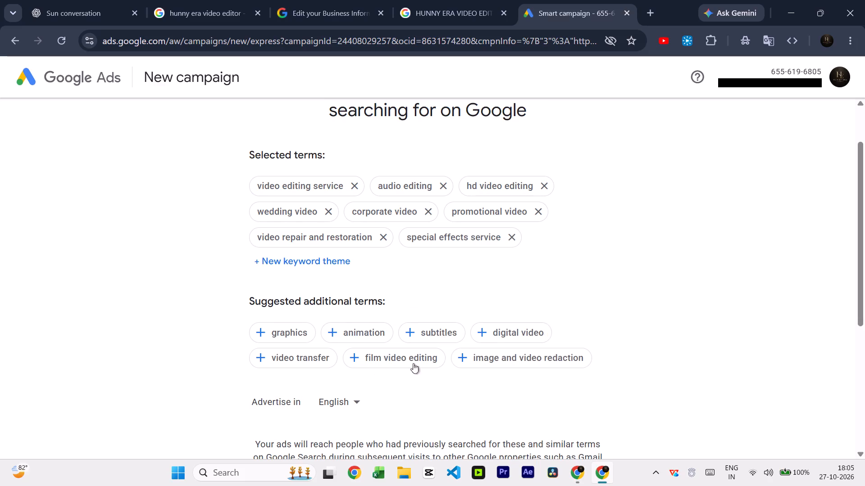
left_click(482, 336)
left_click(429, 340)
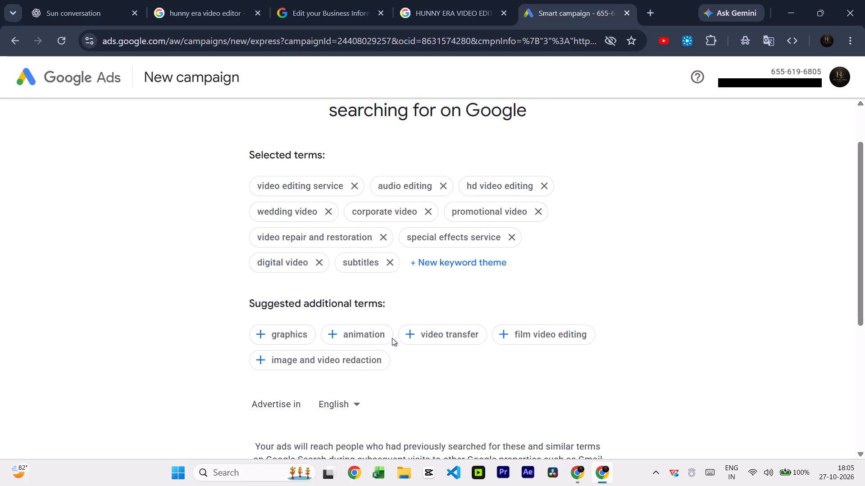
scroll(482, 398, "down", 4)
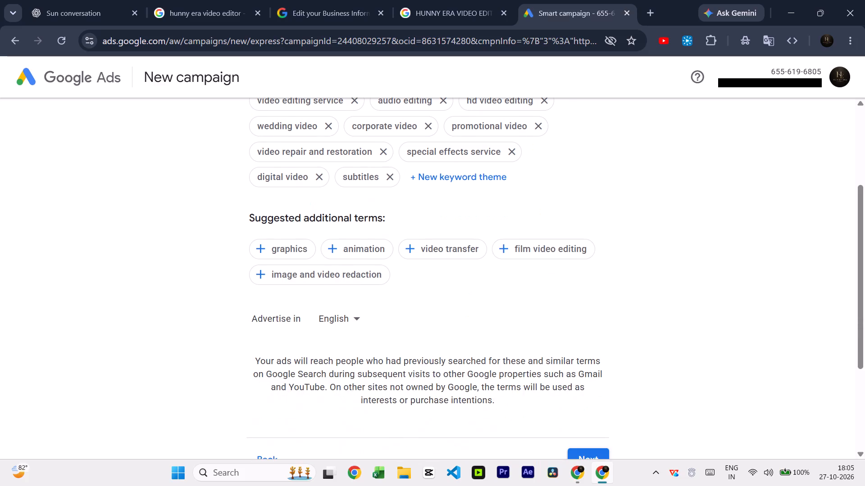
scroll(491, 383, "down", 4)
left_click(572, 369)
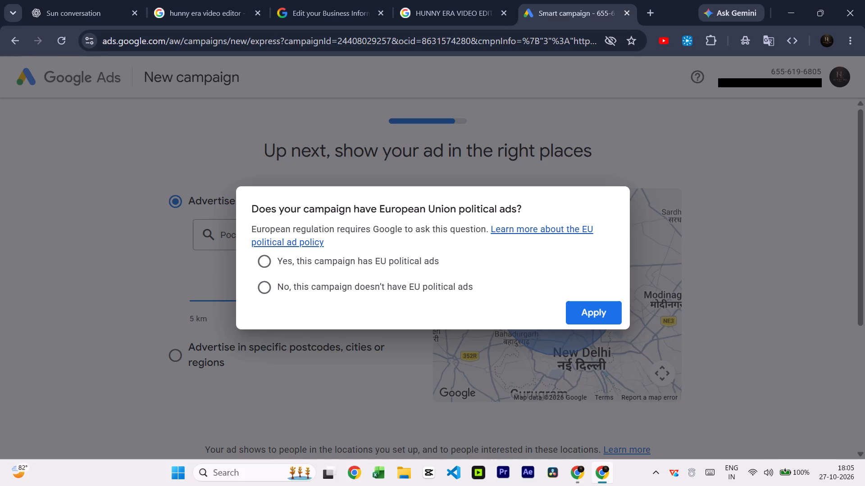
Declare that the campaign doesn't have EU political ads and apply the answer.
left_click(331, 264)
scroll(461, 287, "down", 1)
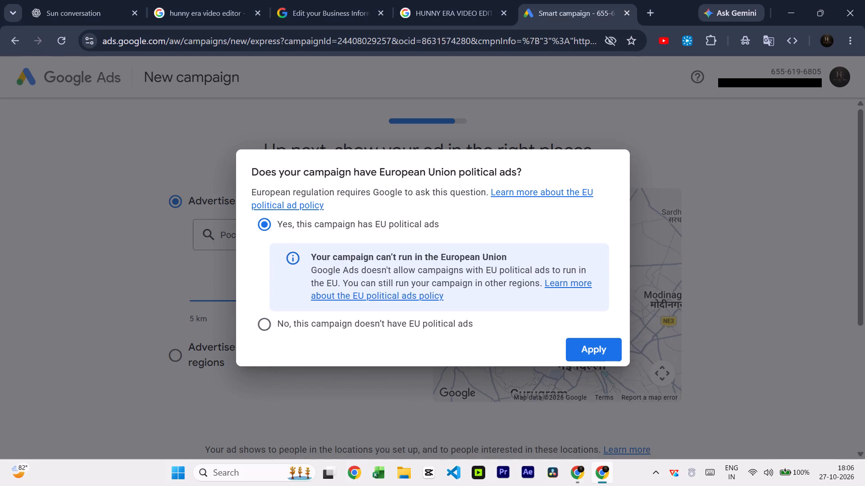
scroll(461, 287, "down", 2)
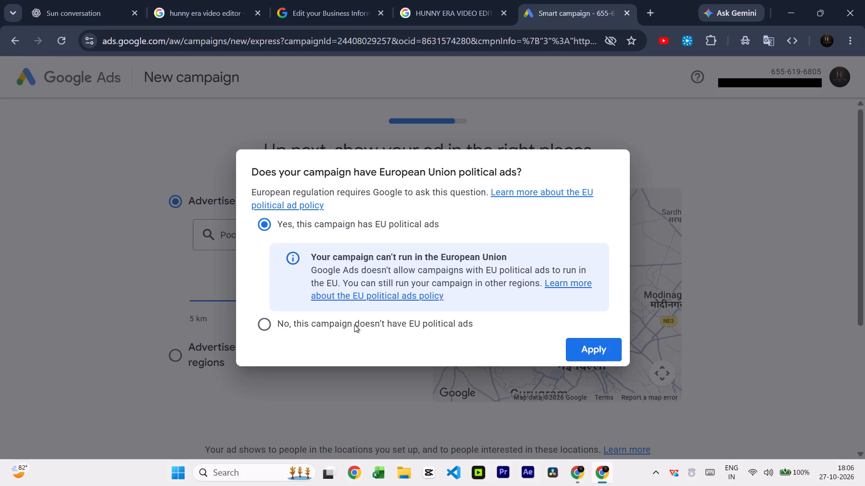
left_click(351, 324)
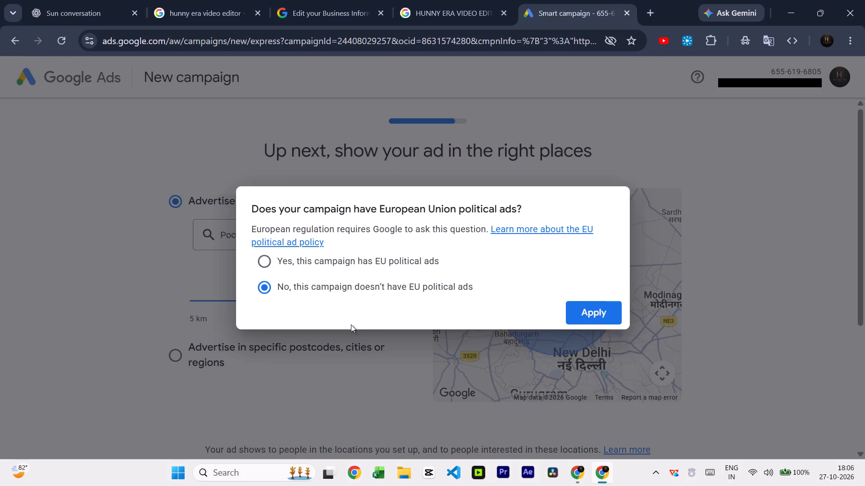
left_click(590, 314)
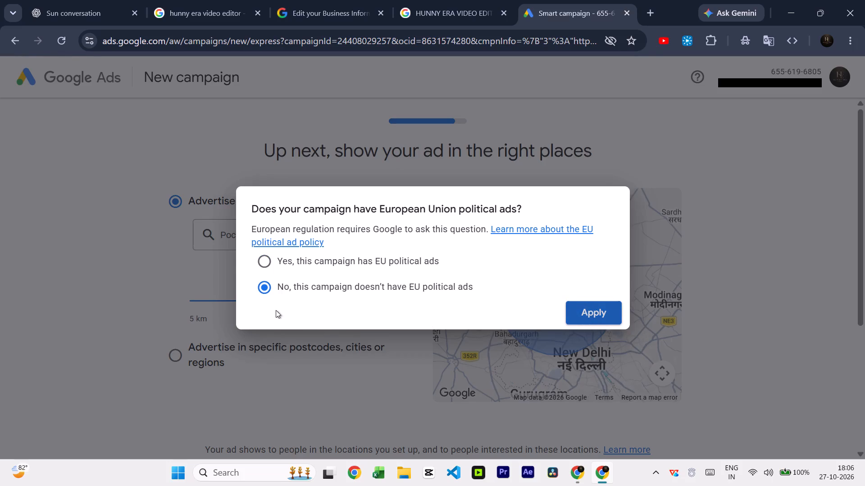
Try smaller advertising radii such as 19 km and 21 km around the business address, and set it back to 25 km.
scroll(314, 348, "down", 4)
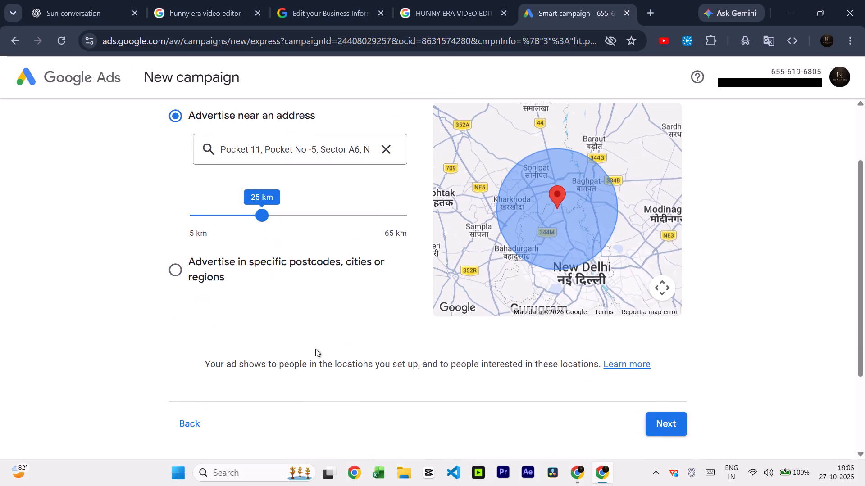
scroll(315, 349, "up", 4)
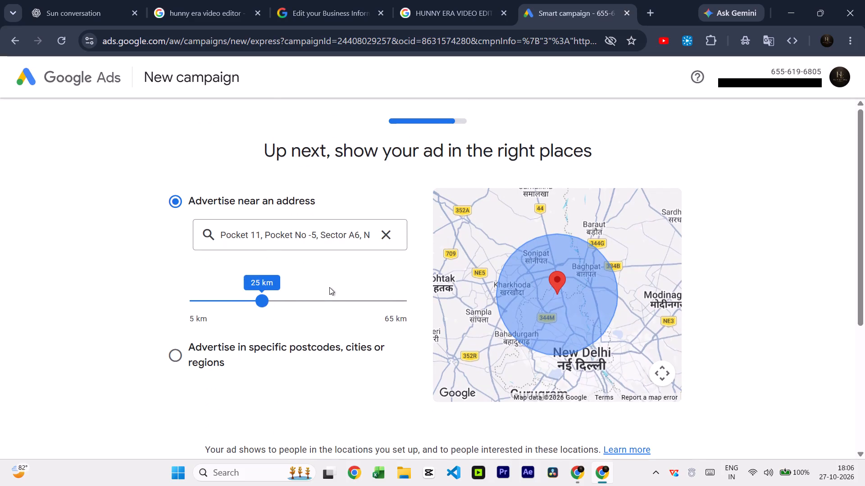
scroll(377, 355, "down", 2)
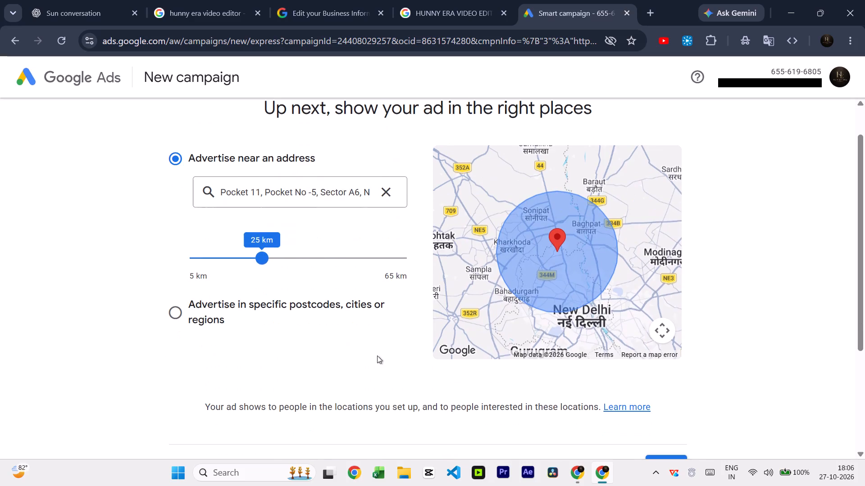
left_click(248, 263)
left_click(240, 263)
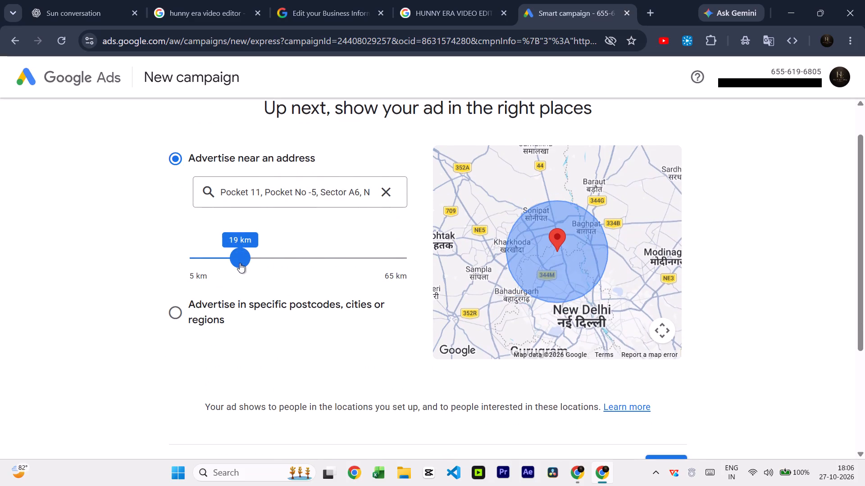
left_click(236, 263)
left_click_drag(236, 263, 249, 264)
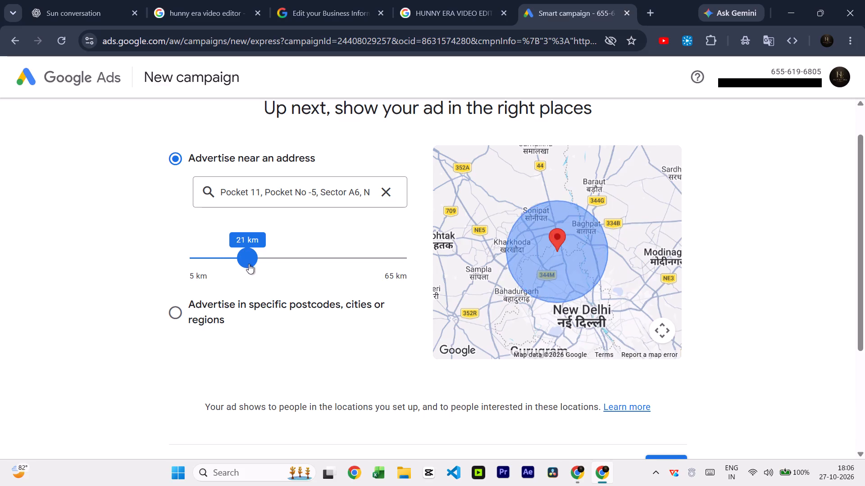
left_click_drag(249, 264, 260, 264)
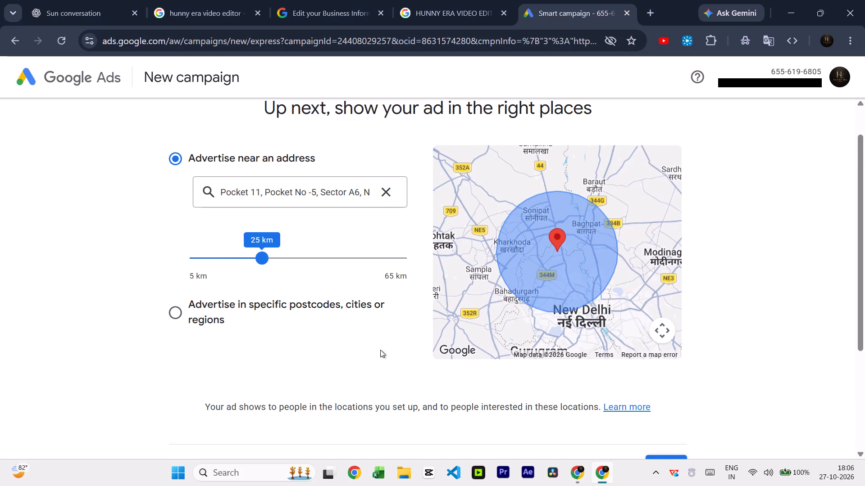
Widen the advertising radius around the business address to 37 km.
scroll(385, 362, "down", 2)
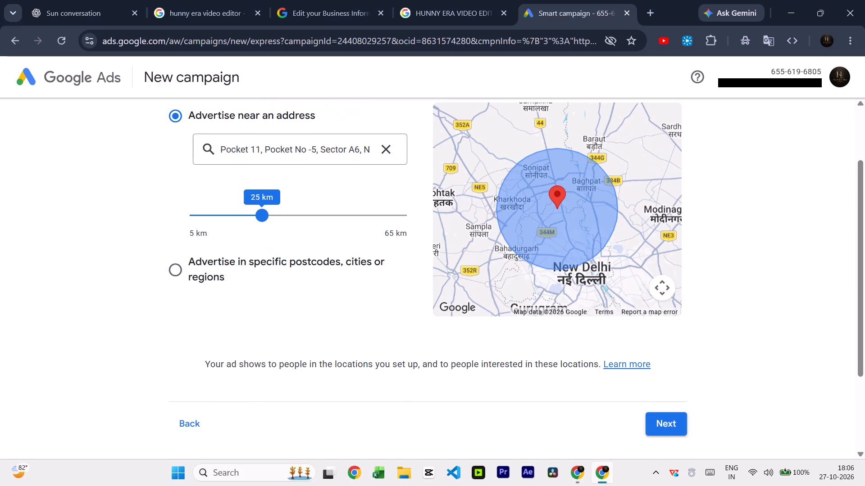
scroll(385, 365, "up", 1)
left_click(333, 236)
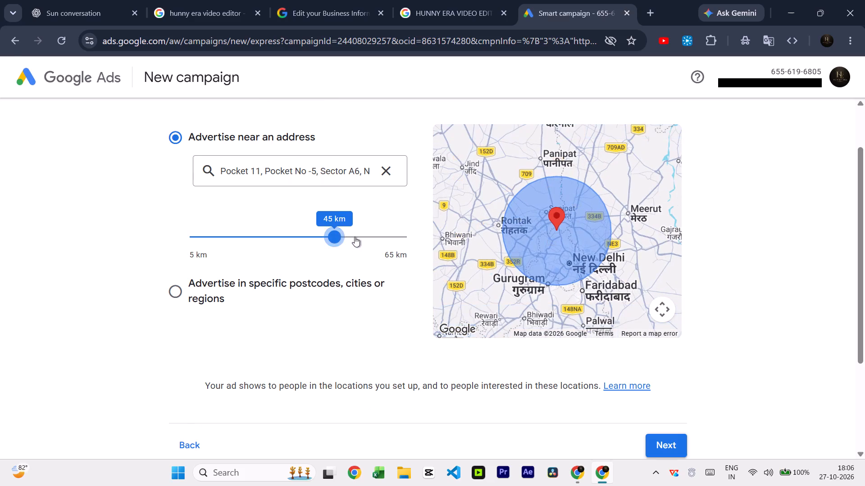
left_click(317, 237)
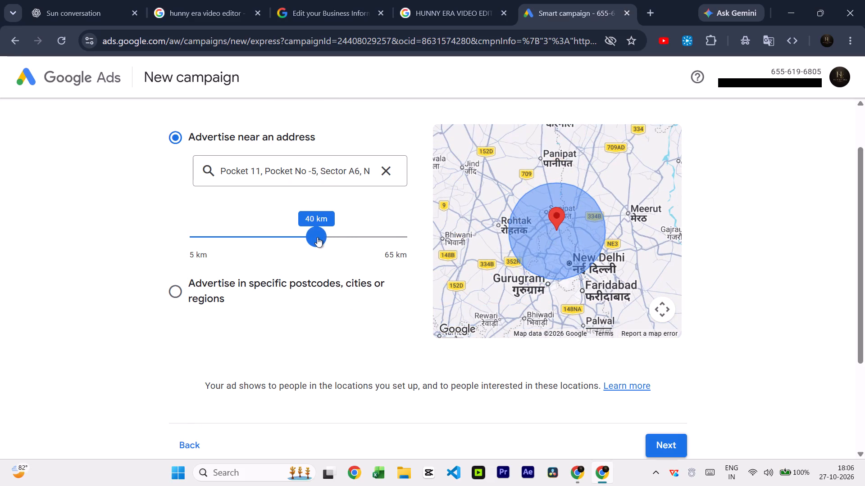
left_click(305, 237)
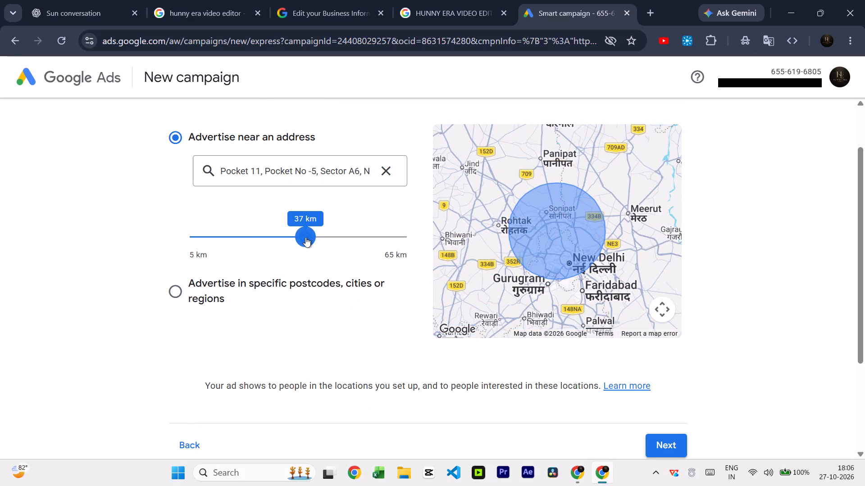
Set the advertising radius around the business address to 35 km and continue to the budget page.
left_click_drag(305, 237, 296, 237)
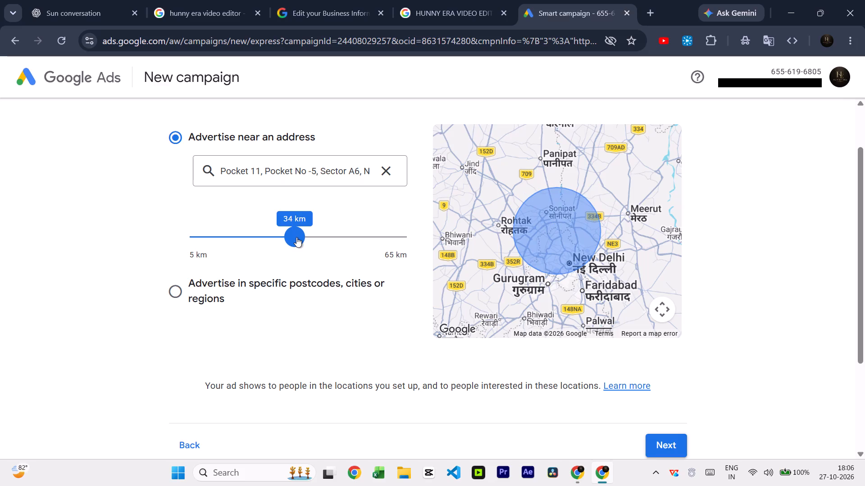
left_click_drag(296, 237, 300, 237)
left_click(300, 237)
scroll(603, 385, "down", 4)
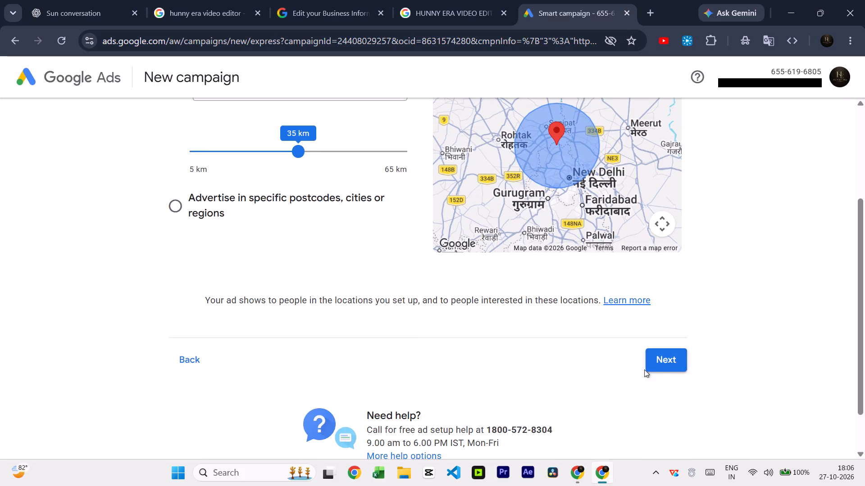
left_click(659, 367)
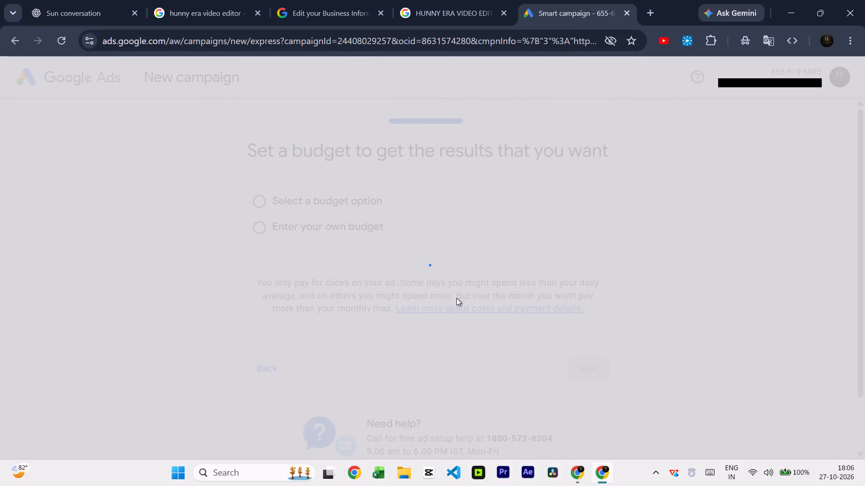
Choose to enter a custom budget and lower it to the minimum daily average of ₹13.
scroll(456, 298, "down", 1)
scroll(456, 298, "up", 1)
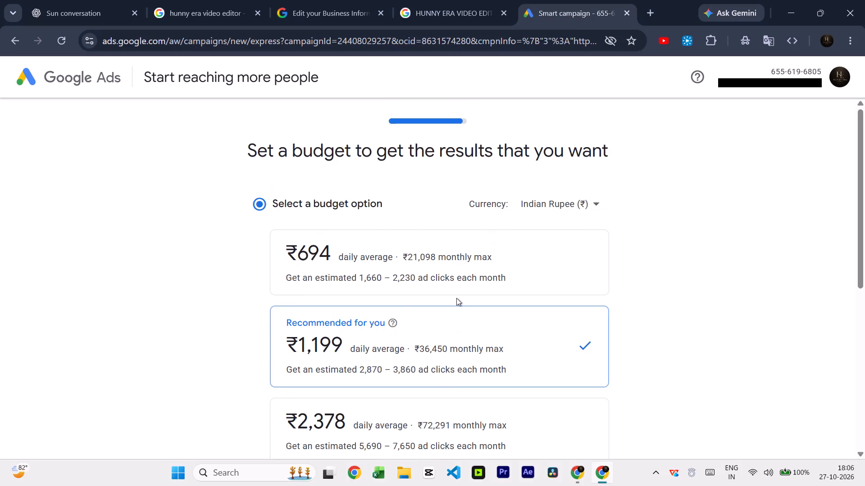
scroll(456, 298, "down", 6)
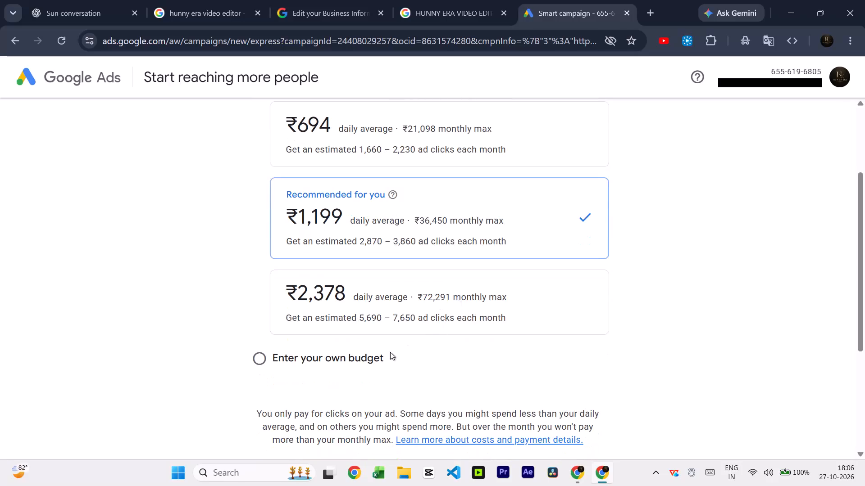
left_click(264, 356)
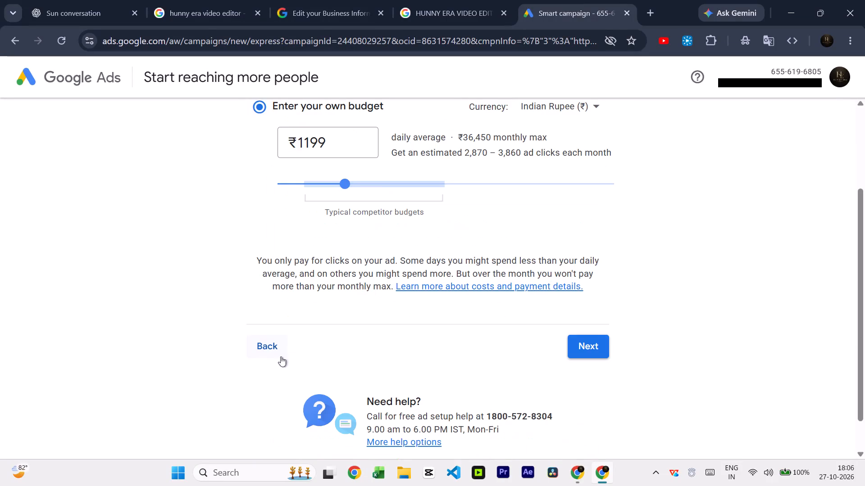
scroll(424, 353, "up", 6)
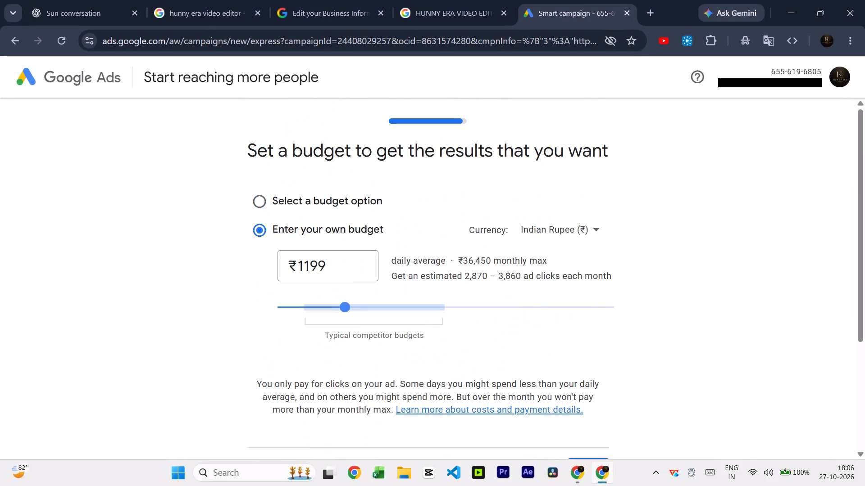
left_click(332, 311)
left_click_drag(329, 311, 295, 311)
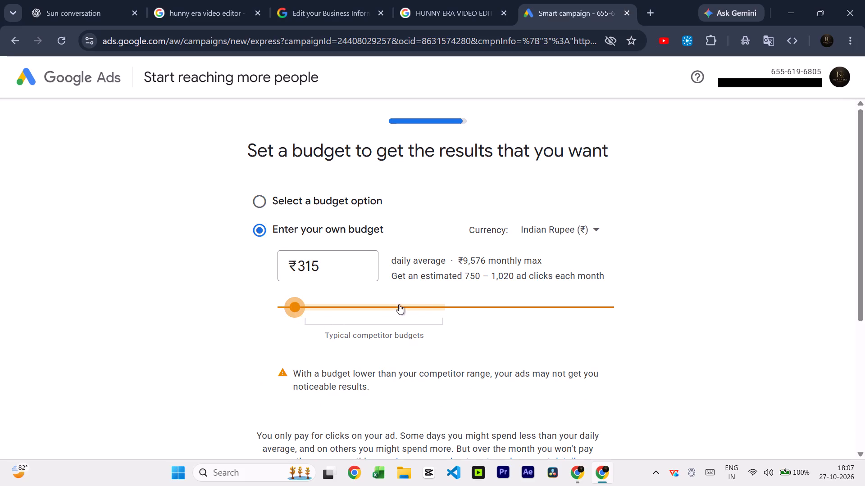
left_click_drag(297, 310, 262, 308)
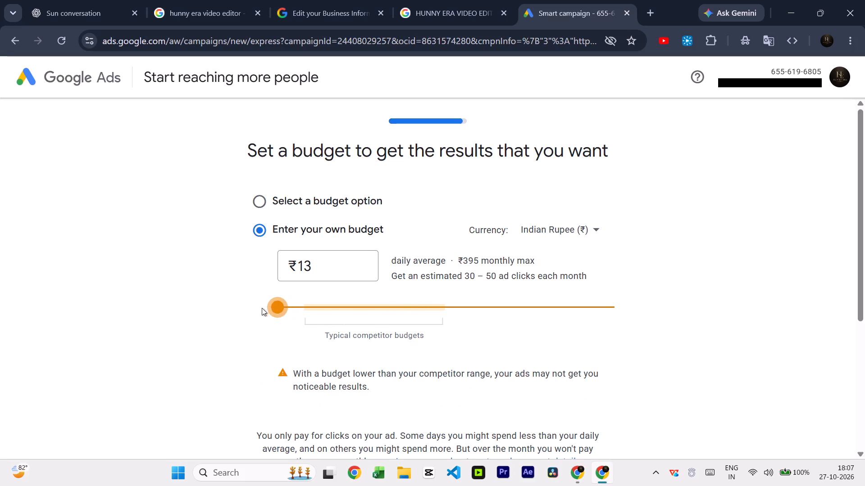
left_click_drag(262, 308, 254, 308)
left_click(254, 308)
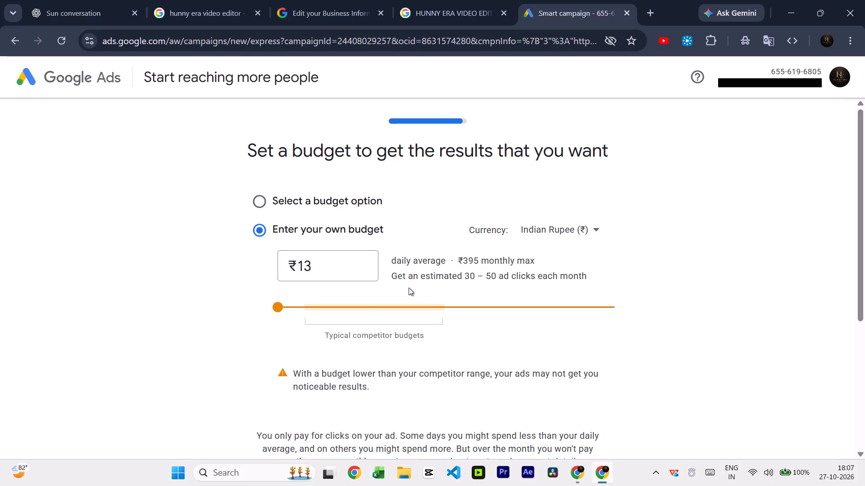
Look over the rest of the budget page and close the campaign setup without continuing.
scroll(416, 293, "down", 2)
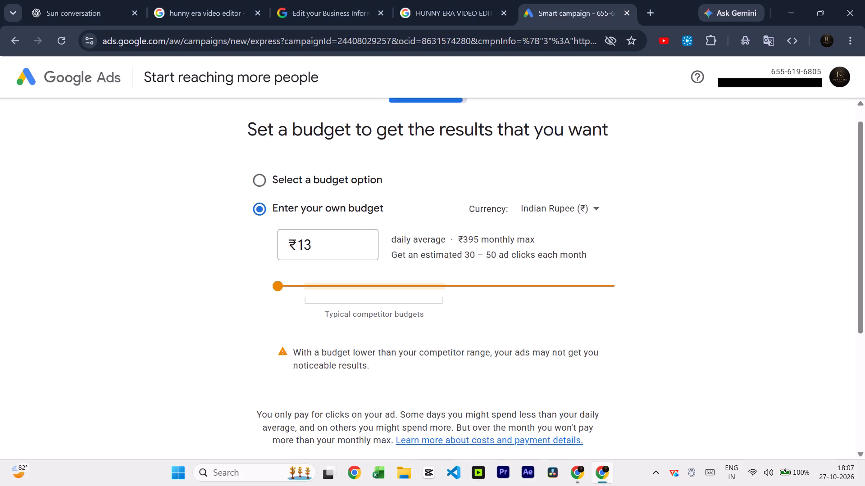
scroll(416, 293, "down", 5)
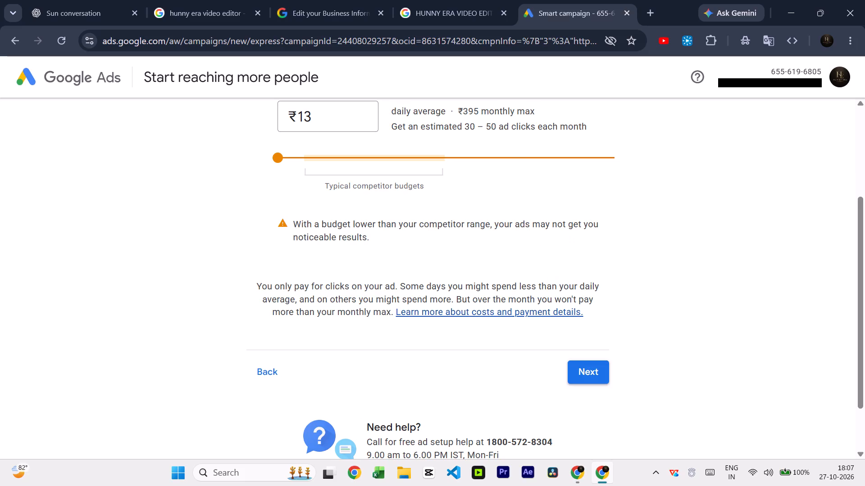
left_click(629, 10)
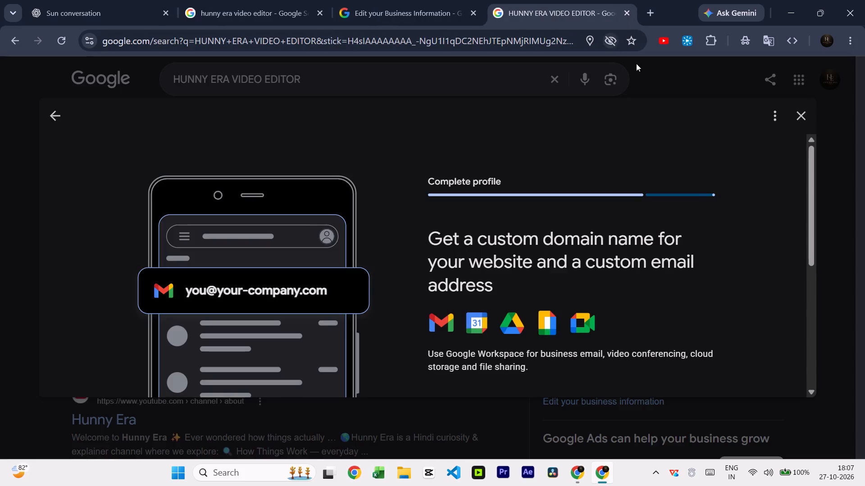
Read through the Google Workspace custom domain offer and exit the profile completion without starting a trial.
scroll(726, 213, "down", 10)
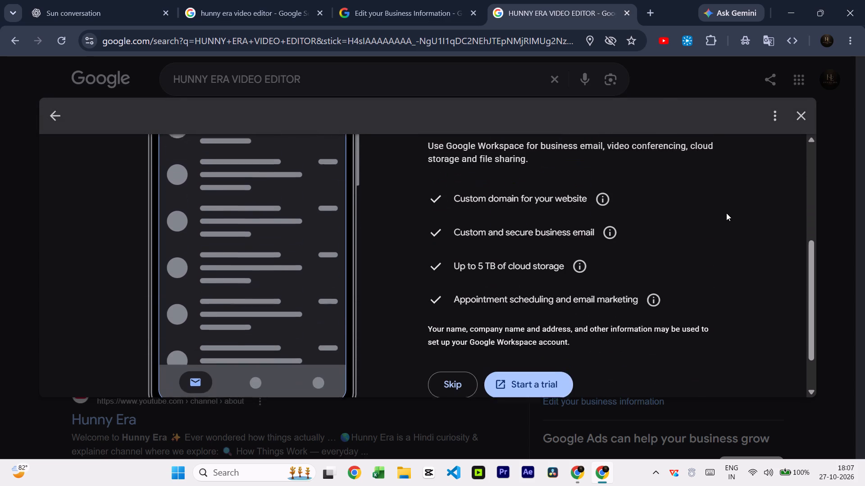
scroll(726, 213, "down", 4)
scroll(726, 213, "up", 10)
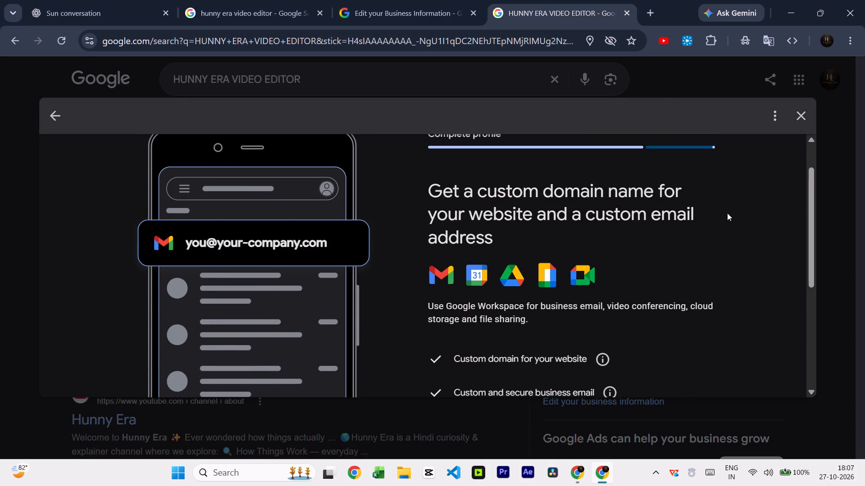
scroll(728, 212, "up", 7)
left_click(805, 113)
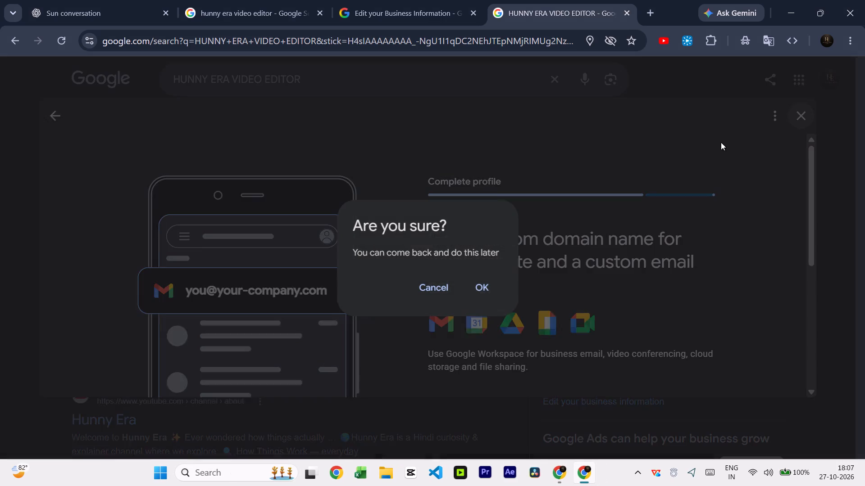
left_click(443, 286)
scroll(542, 287, "down", 5)
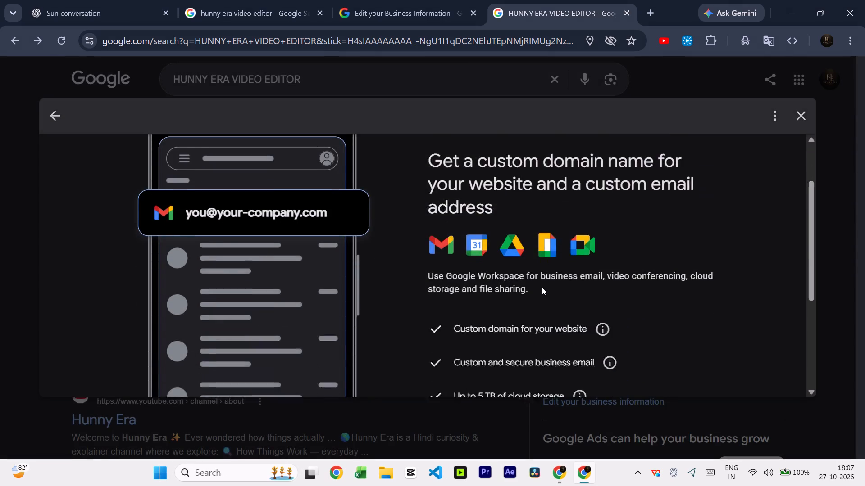
scroll(542, 287, "down", 11)
scroll(535, 323, "up", 3)
scroll(535, 323, "down", 4)
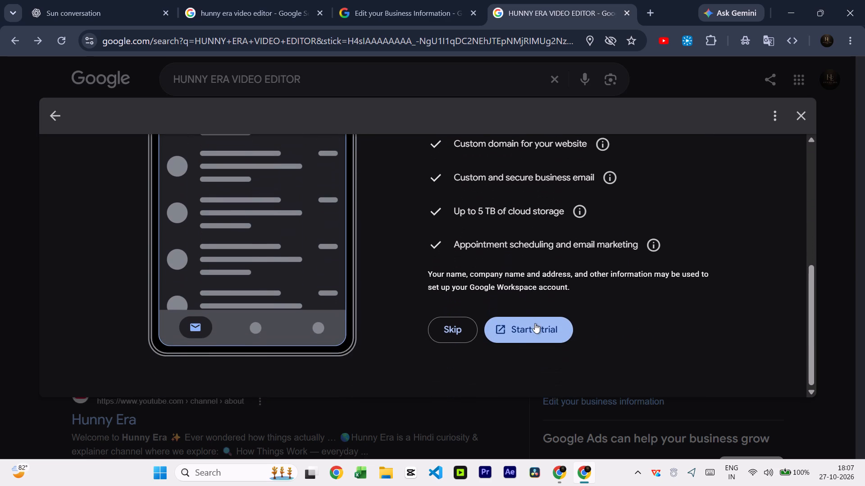
left_click(813, 123)
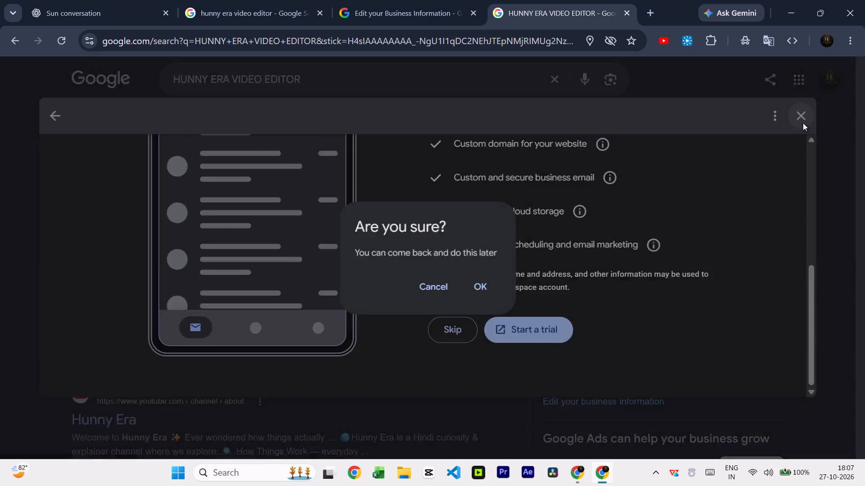
left_click(492, 286)
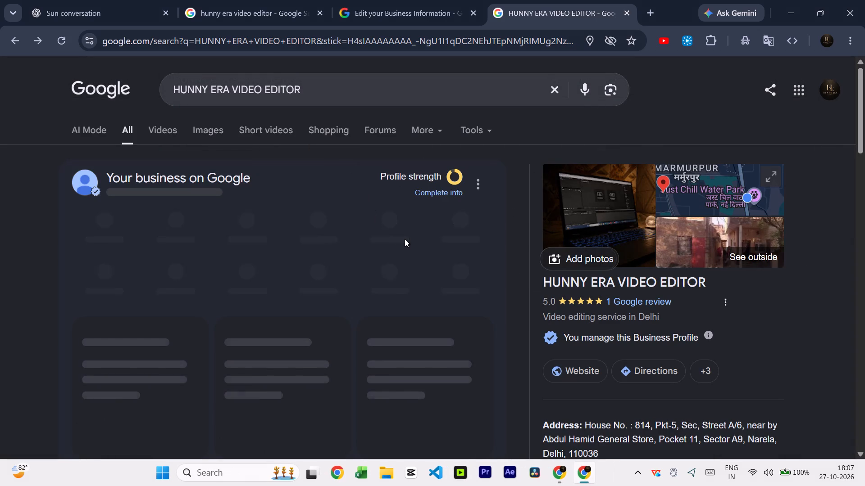
scroll(351, 260, "up", 2)
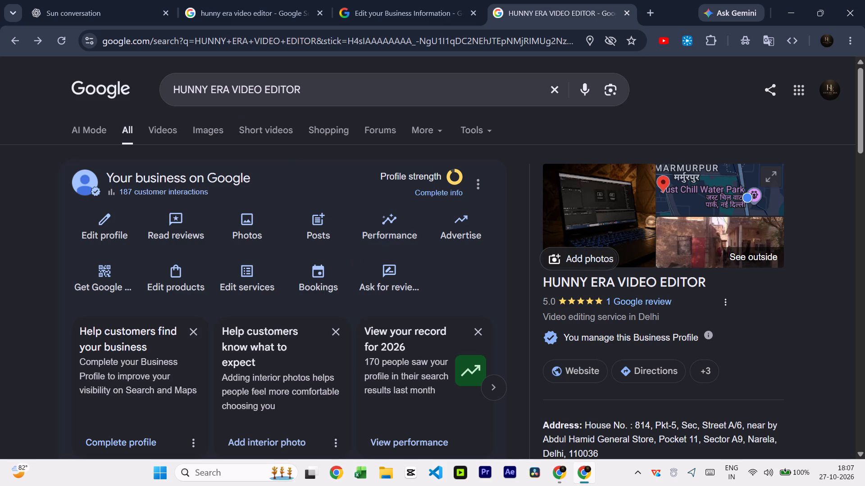
left_click(64, 40)
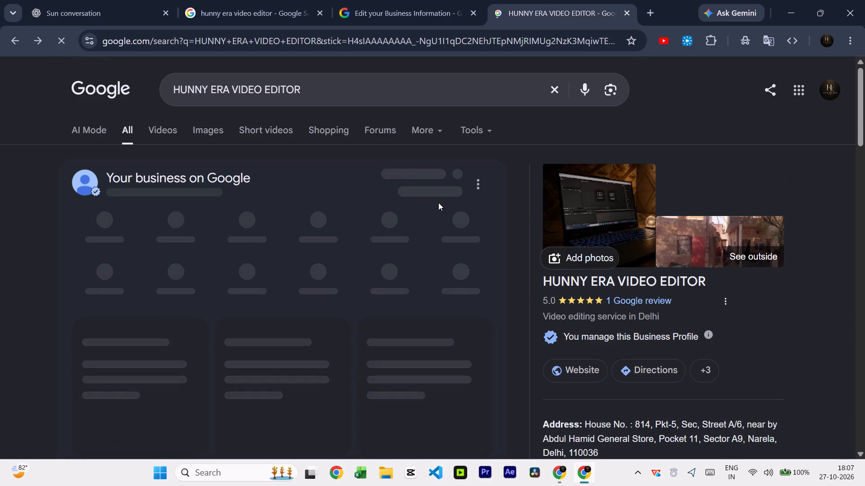
scroll(482, 337, "down", 2)
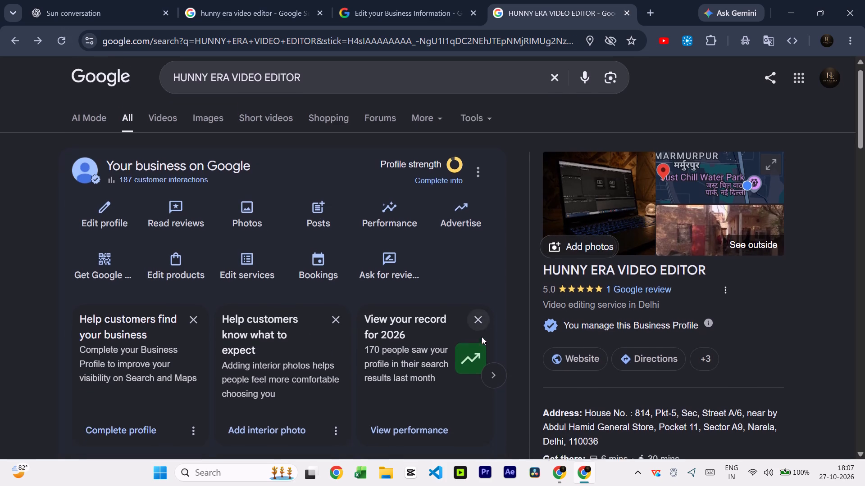
scroll(482, 337, "down", 2)
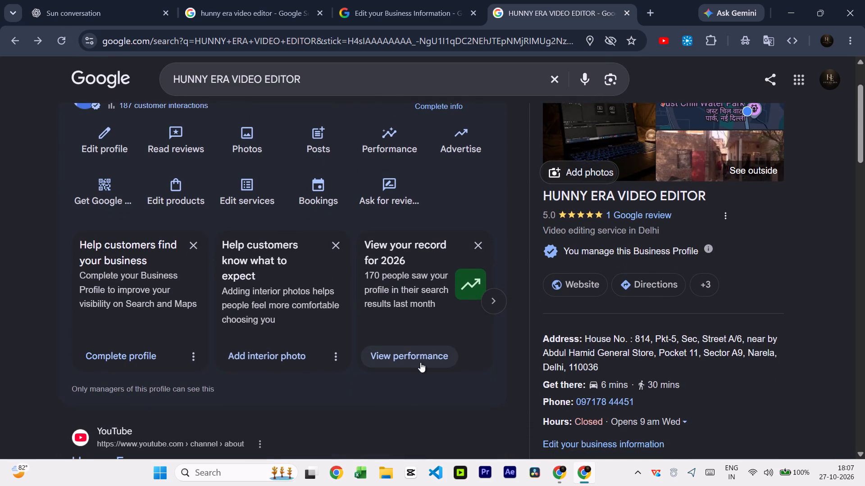
left_click(420, 362)
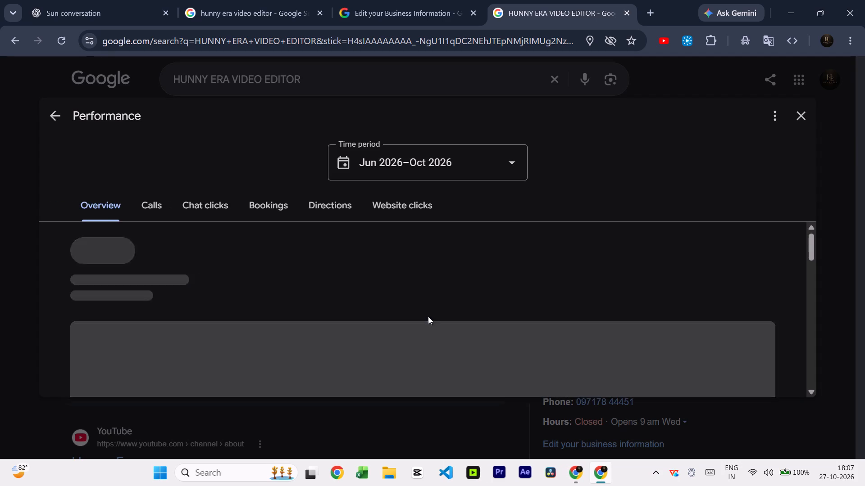
scroll(401, 275, "down", 3)
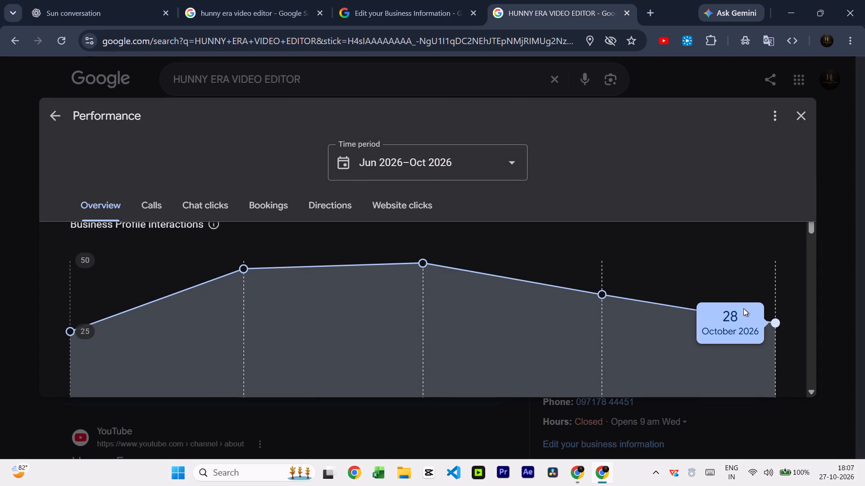
left_click(154, 204)
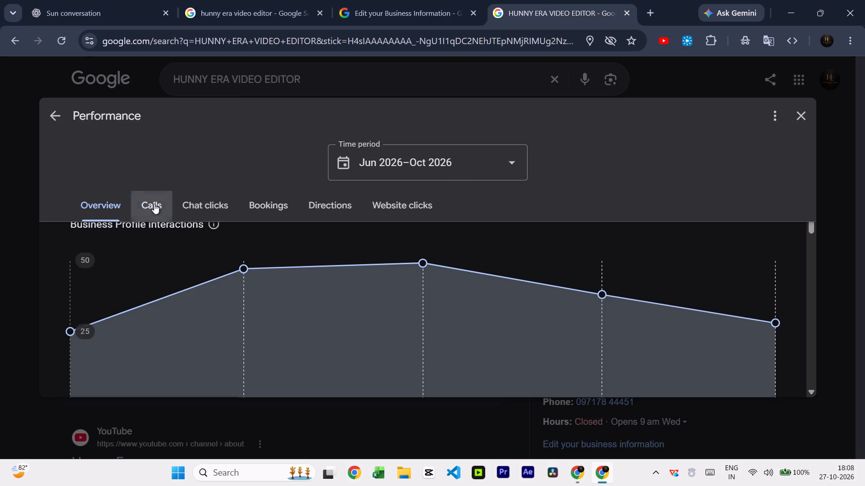
scroll(370, 279, "down", 2)
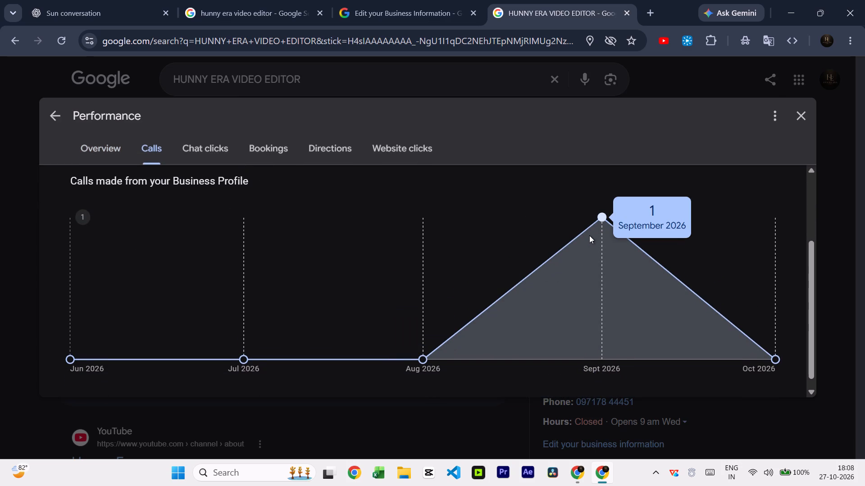
left_click(193, 146)
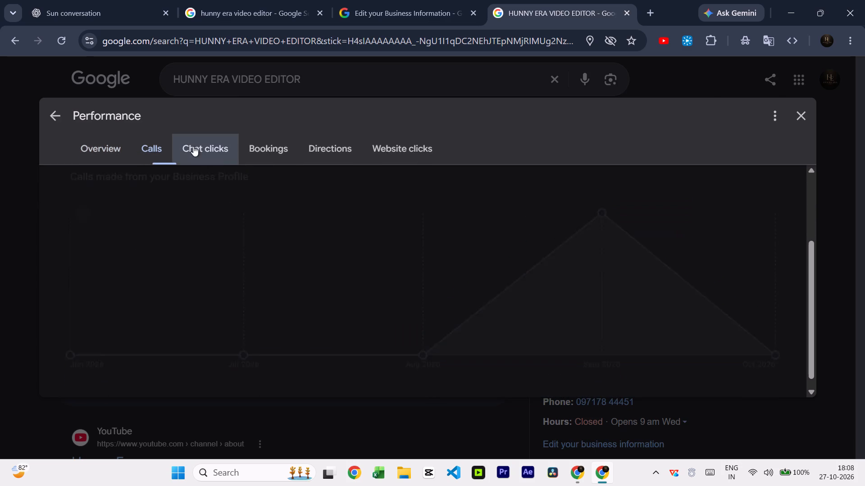
left_click(277, 157)
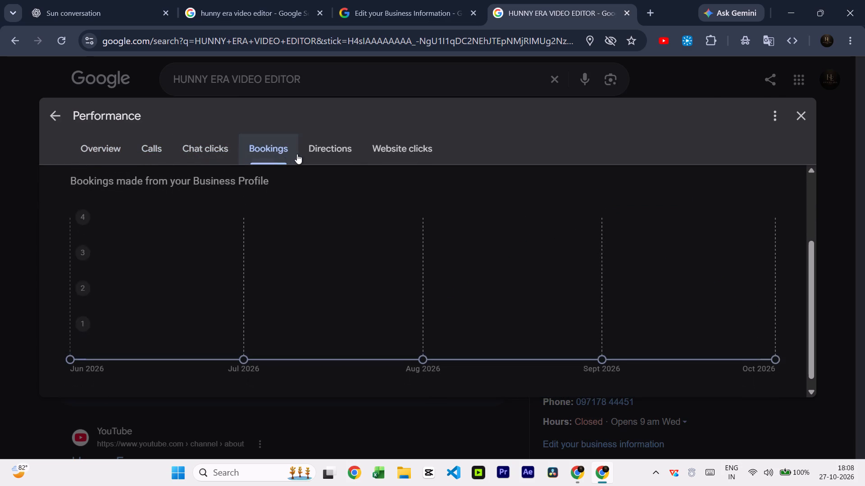
left_click(302, 152)
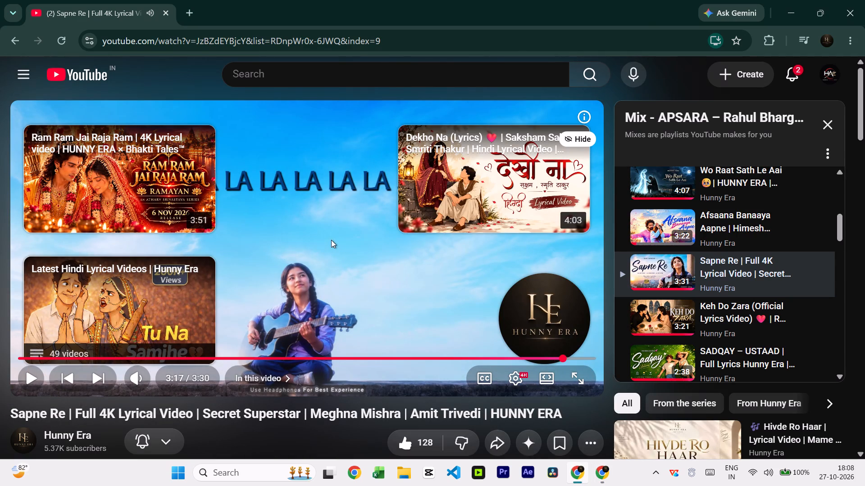